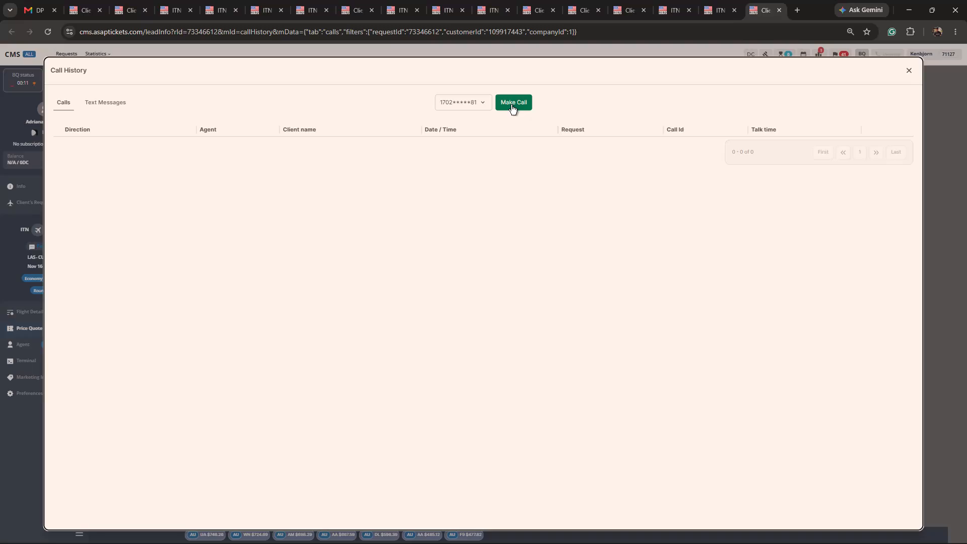
# Place a call to the client's listed number from the Call History and close the history window.
pyautogui.click(511, 105)
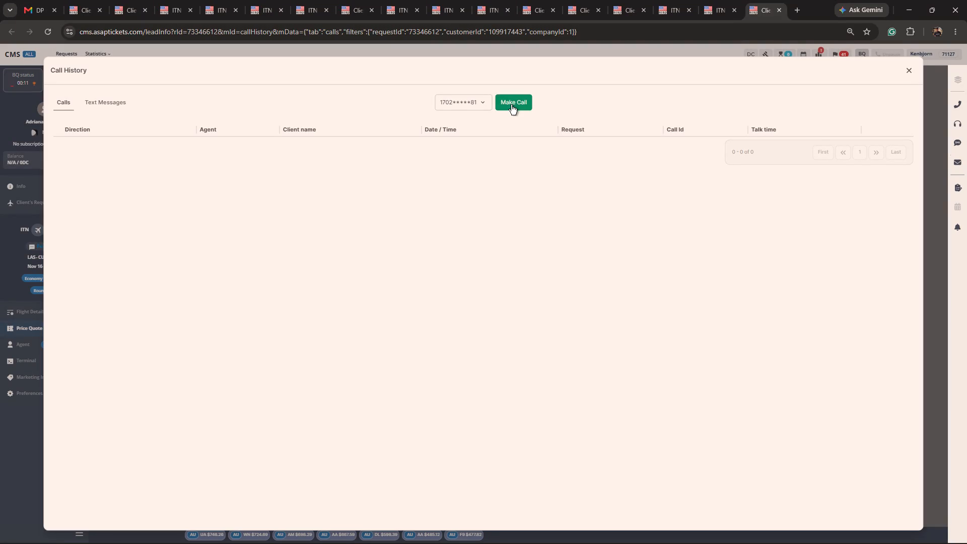
pyautogui.click(907, 66)
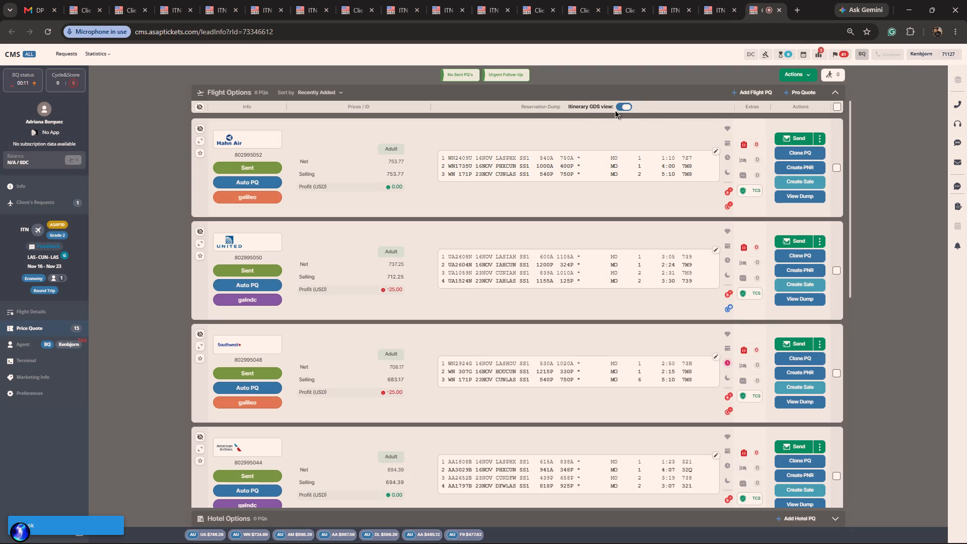
# Switch off the Itinerary GDS view for the LAS-CUN-LAS flight options.
pyautogui.click(623, 107)
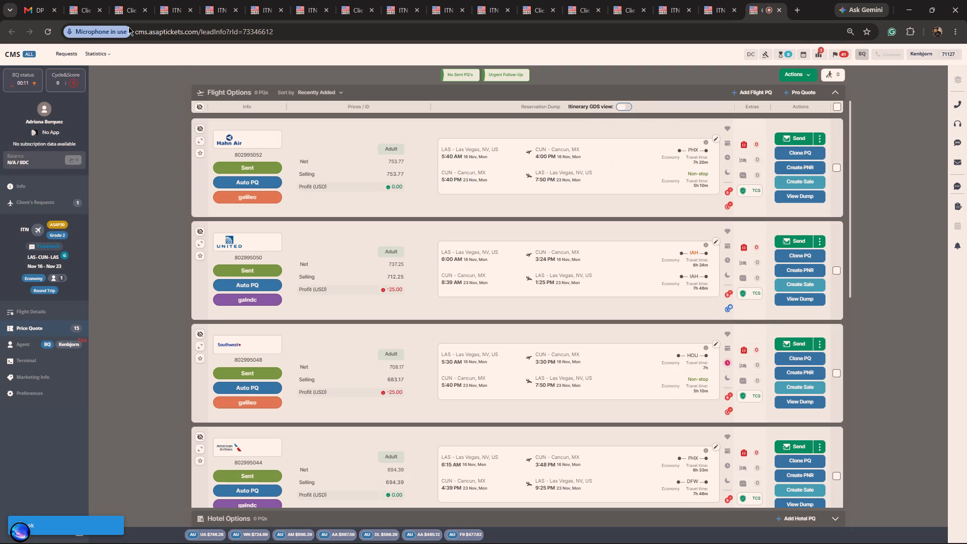
# Answer the SoftPhone click-to-call in the AGS-RIC-AGS request's tab and return to the LAS-CUN-LAS request.
pyautogui.click(121, 13)
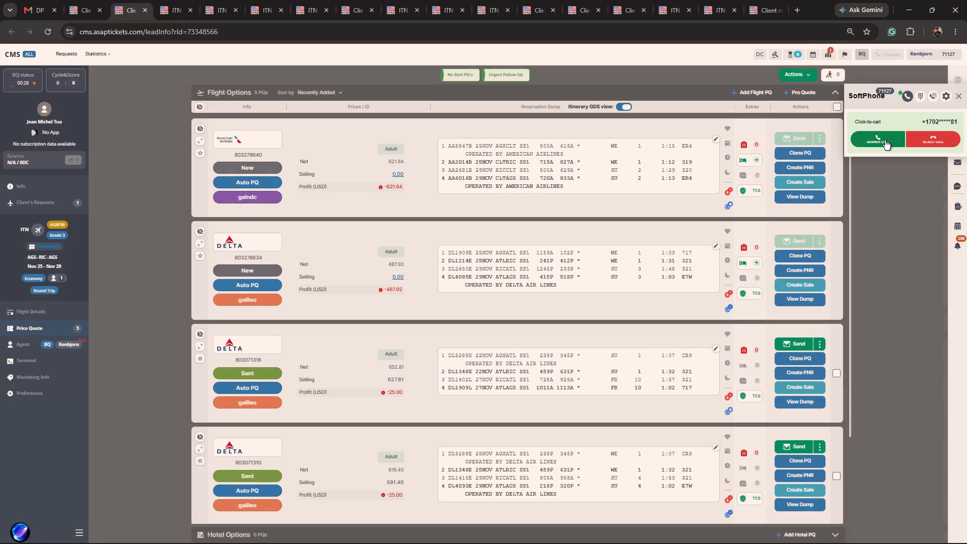
pyautogui.click(885, 140)
pyautogui.click(760, 9)
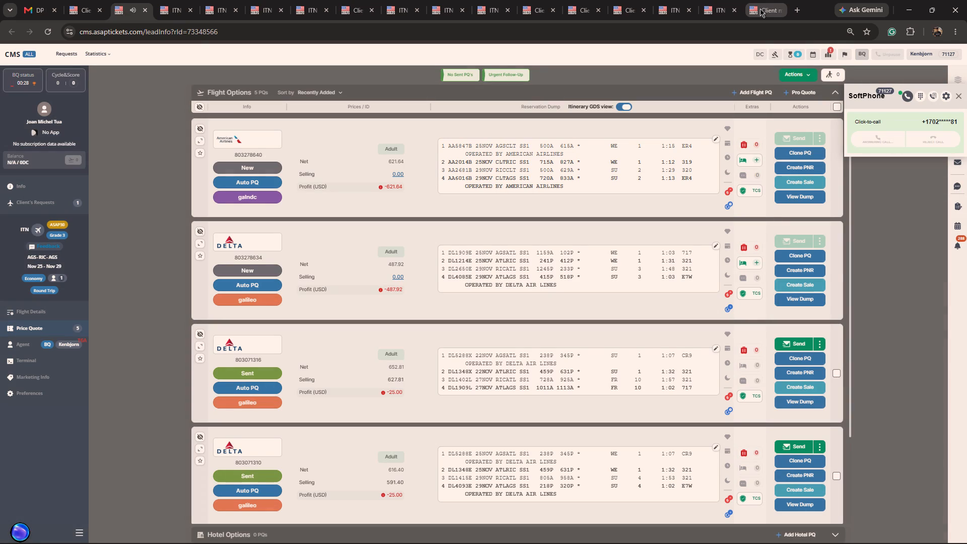
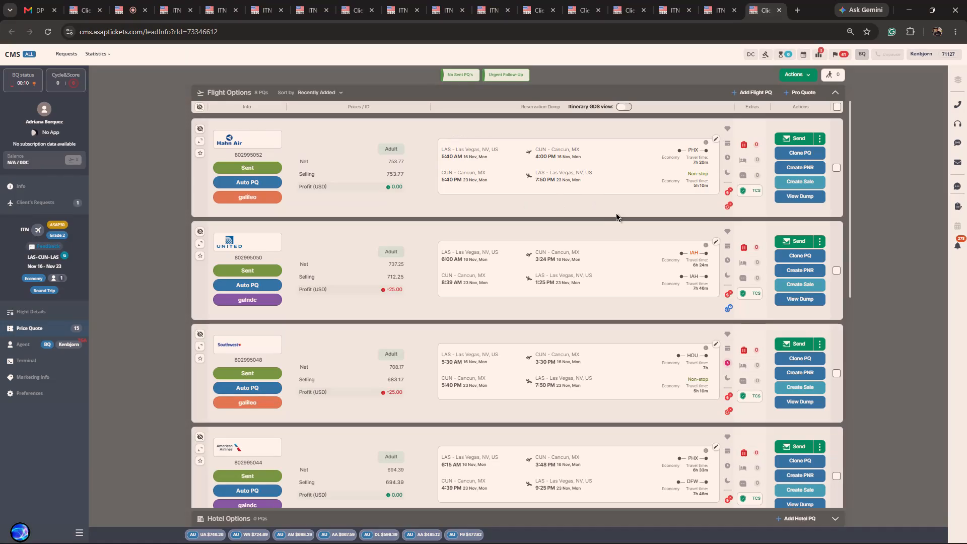
# Clone the Hahn Air LAS-CUN-LAS price quote with an adult selling price of 853.77.
pyautogui.click(803, 156)
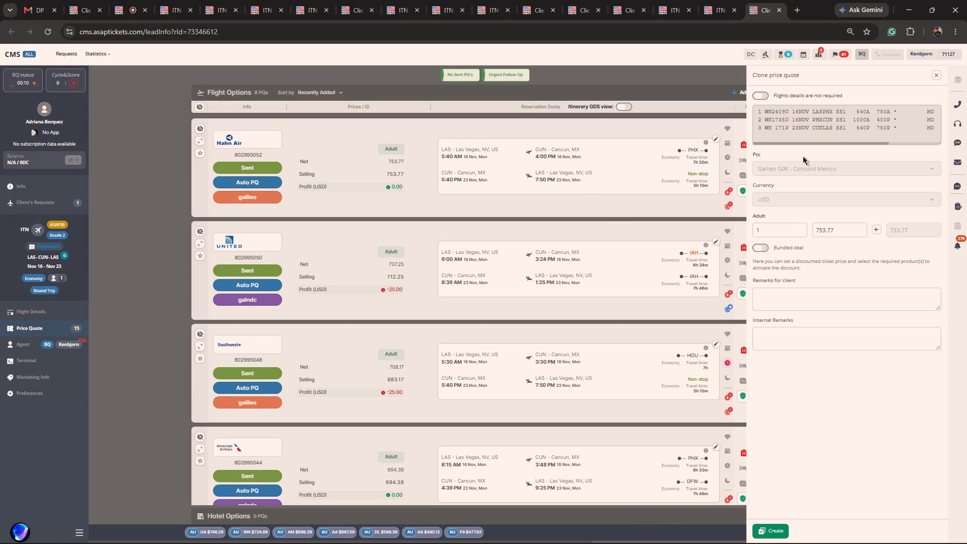
pyautogui.click(823, 232)
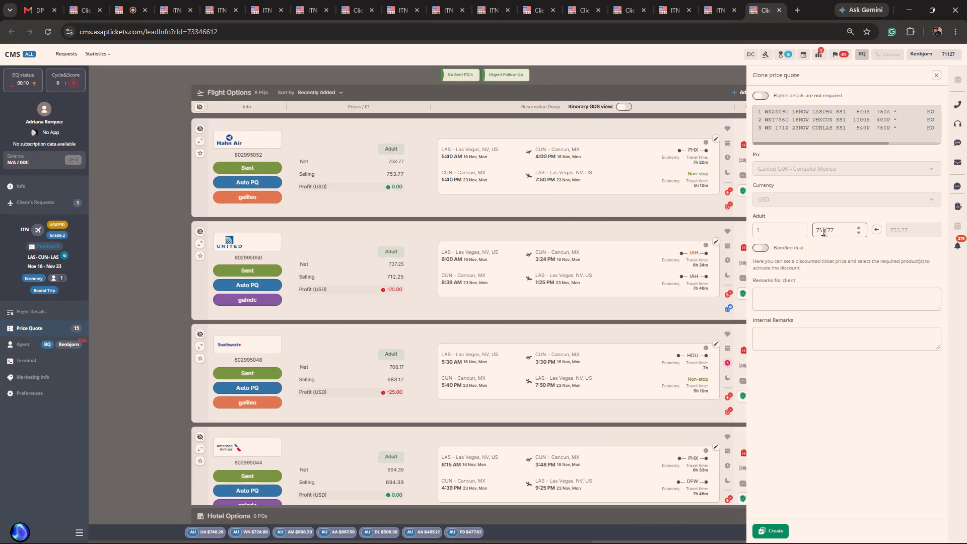
pyautogui.click(817, 230)
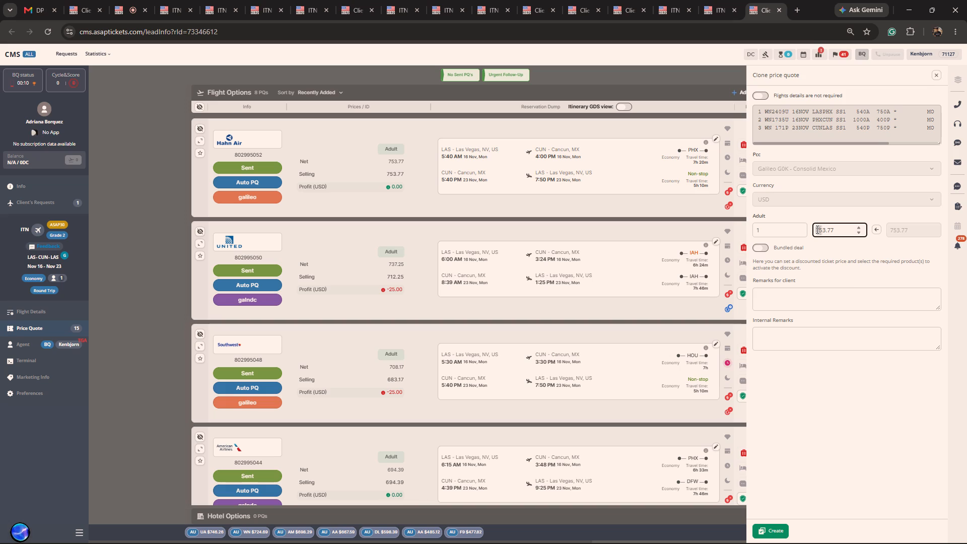
pyautogui.press('Right')
pyautogui.press('BackSpace')
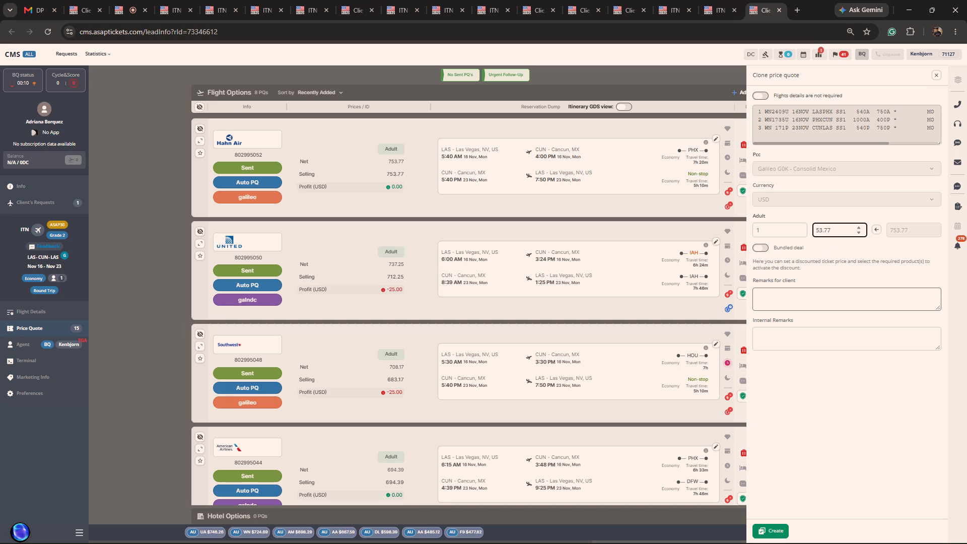
pyautogui.press('8')
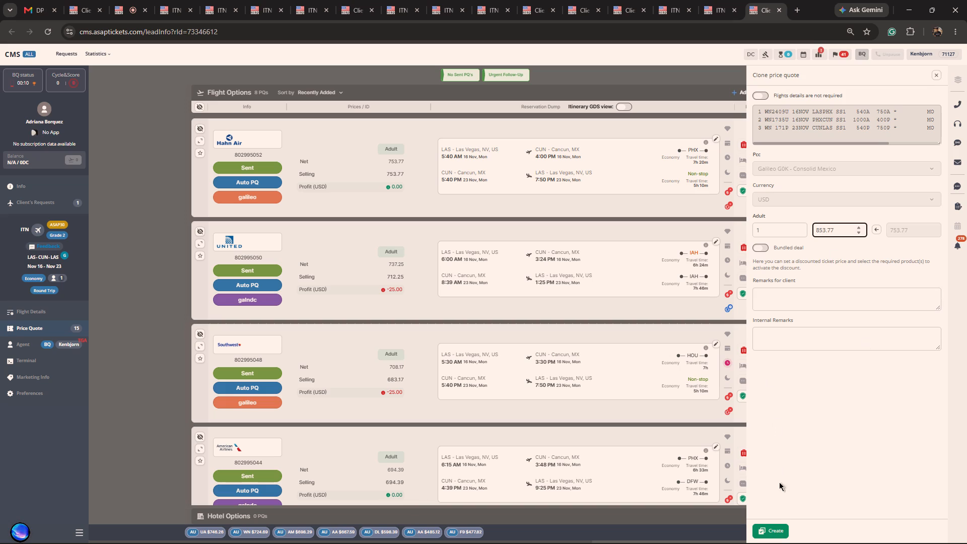
pyautogui.click(774, 528)
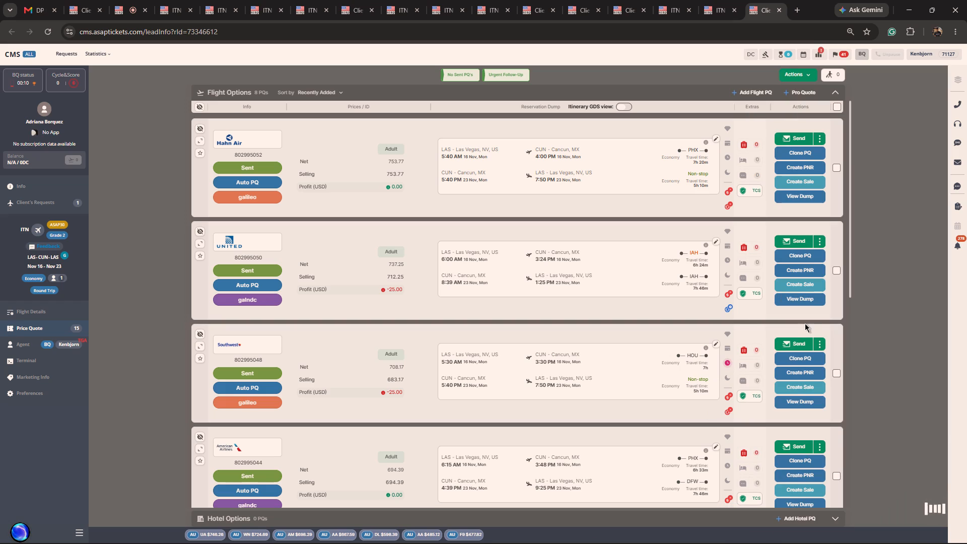
# Start a clone of the United LAS-CUN-LAS price quote and set its adult selling price to 792.25.
pyautogui.click(798, 359)
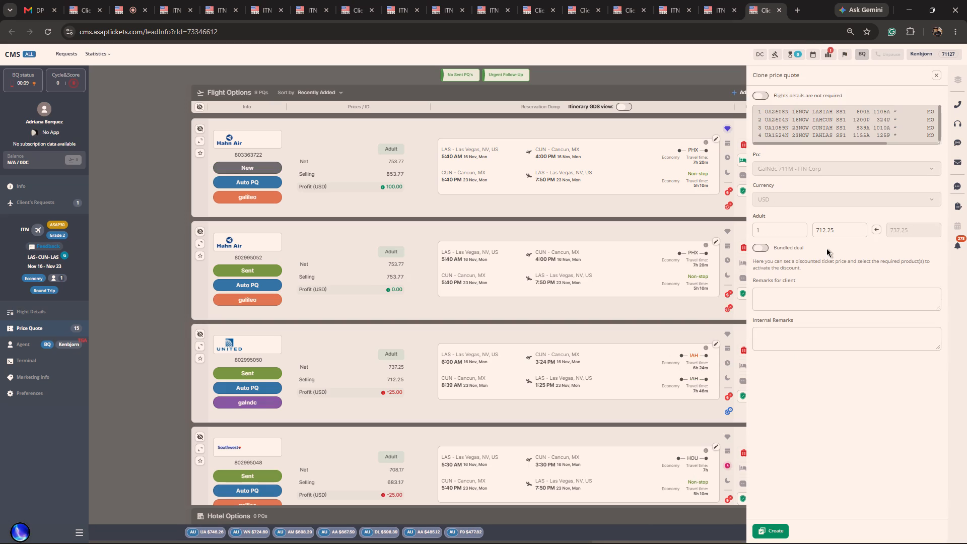
pyautogui.click(823, 230)
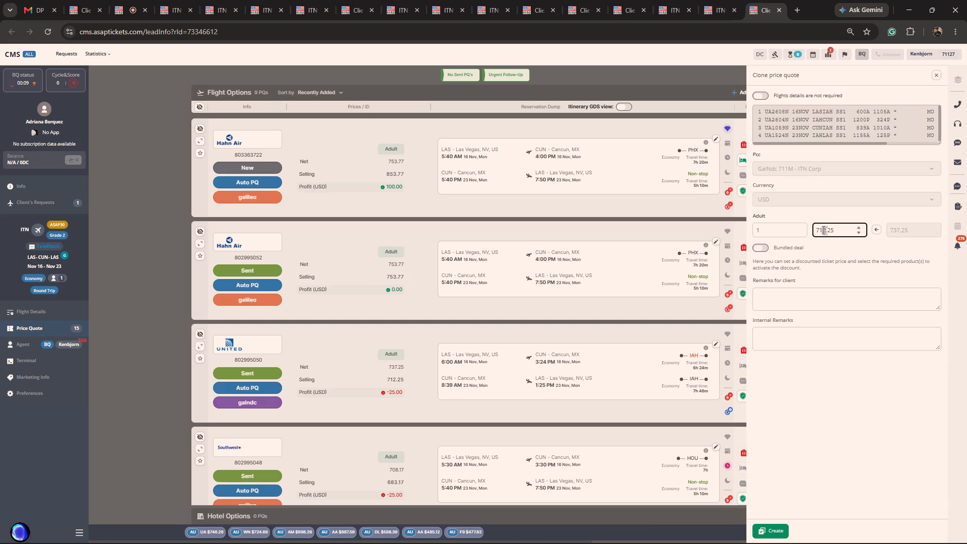
pyautogui.press('BackSpace')
pyautogui.press('9')
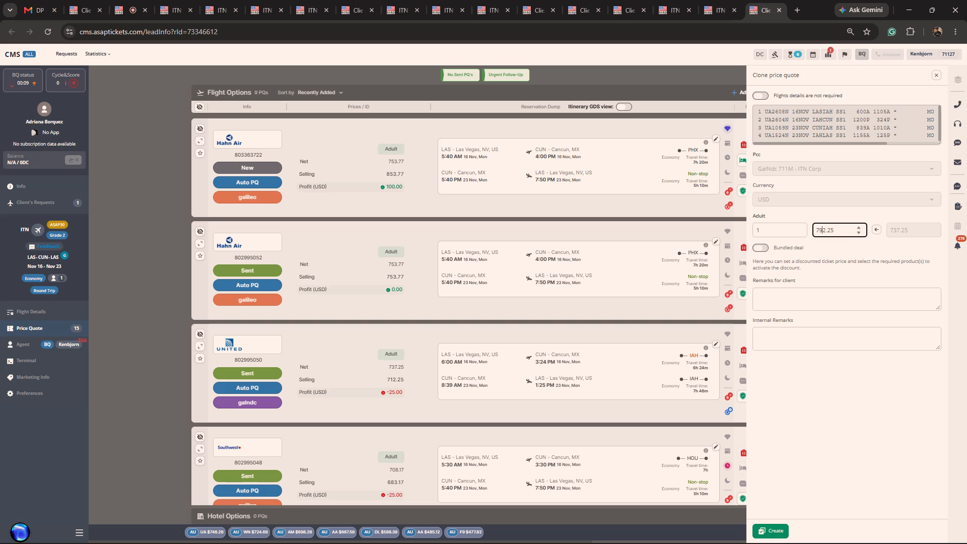
# End the active SoftPhone call in the AGS-RIC-AGS request's tab and return to the LAS-CUN-LAS request.
pyautogui.click(123, 9)
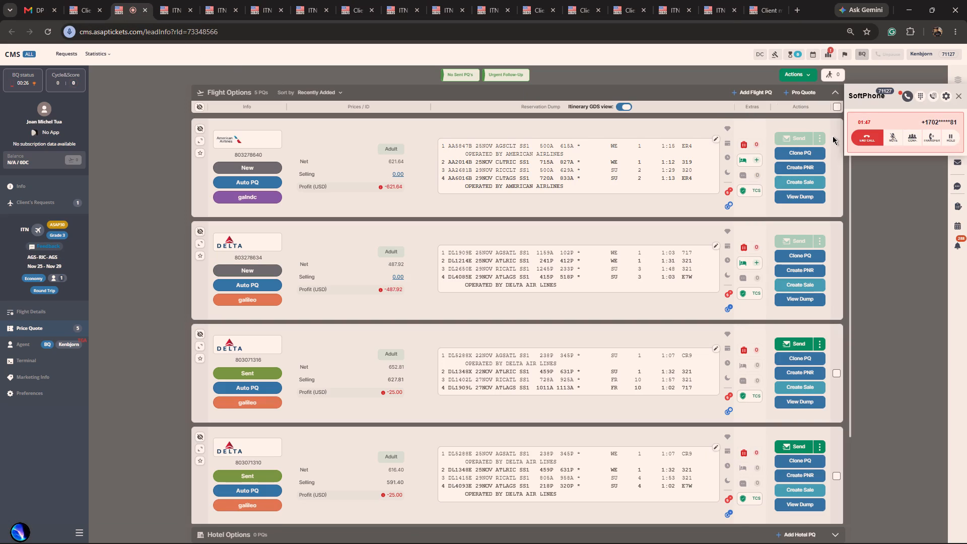
pyautogui.click(865, 136)
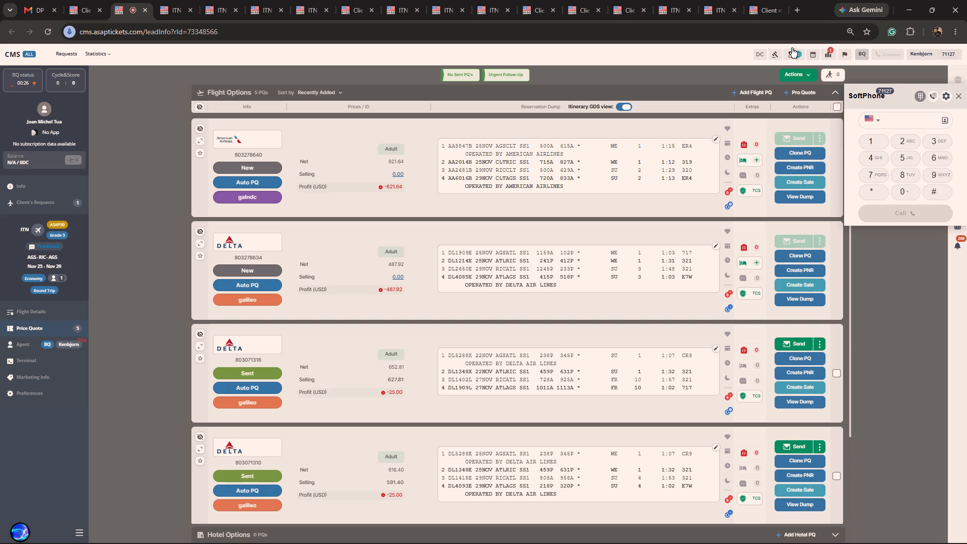
pyautogui.click(770, 11)
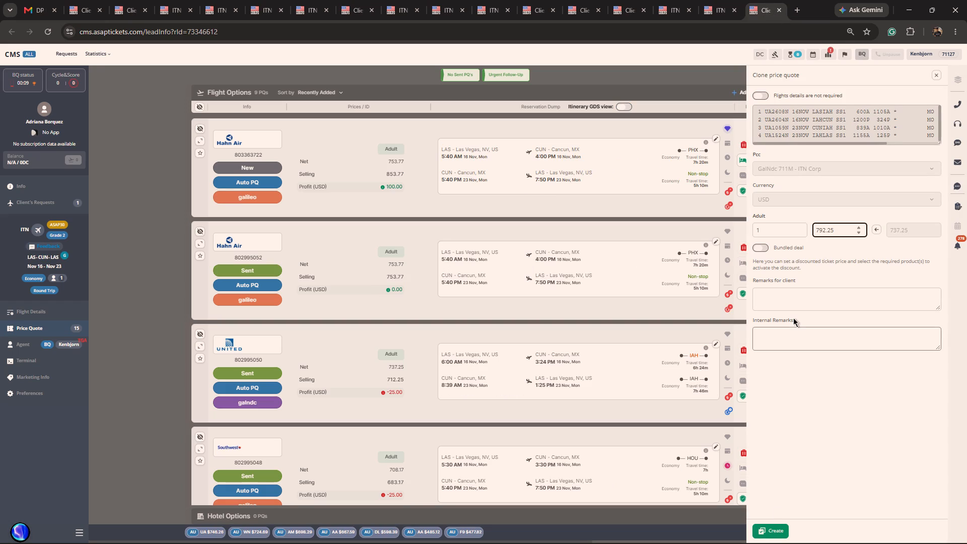
# Create the cloned United price quote from the prepared form.
pyautogui.click(776, 532)
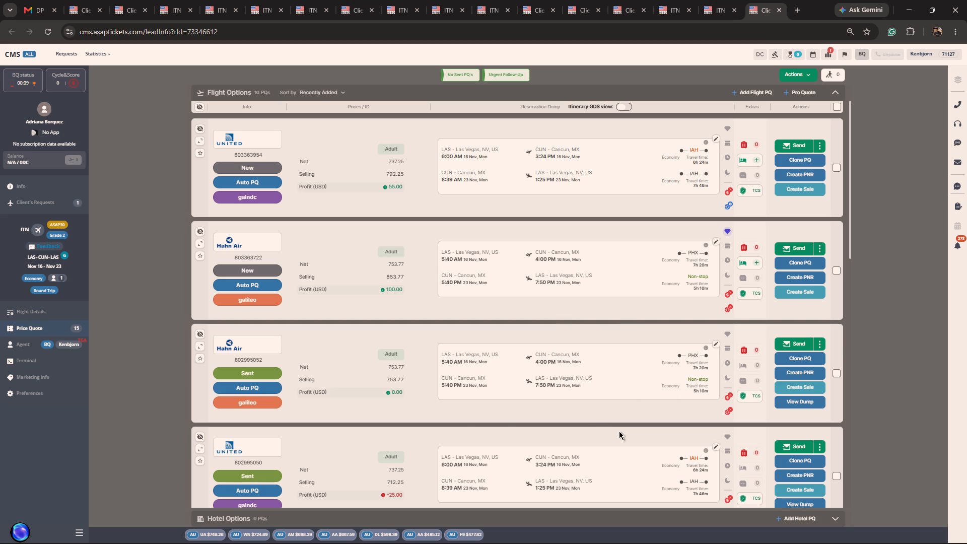
# Look through the older flight price quotes below the newly cloned ones.
pyautogui.click(424, 438)
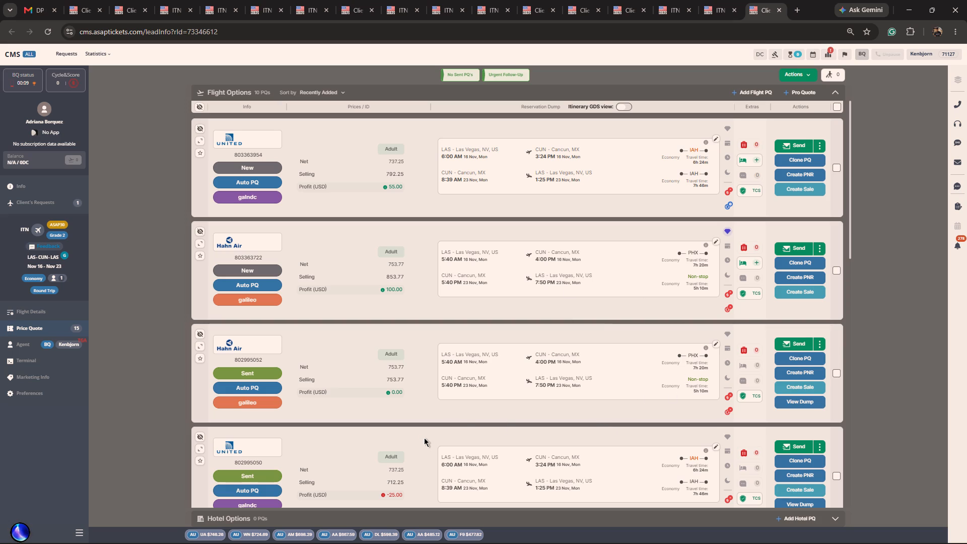
pyautogui.press('Down')
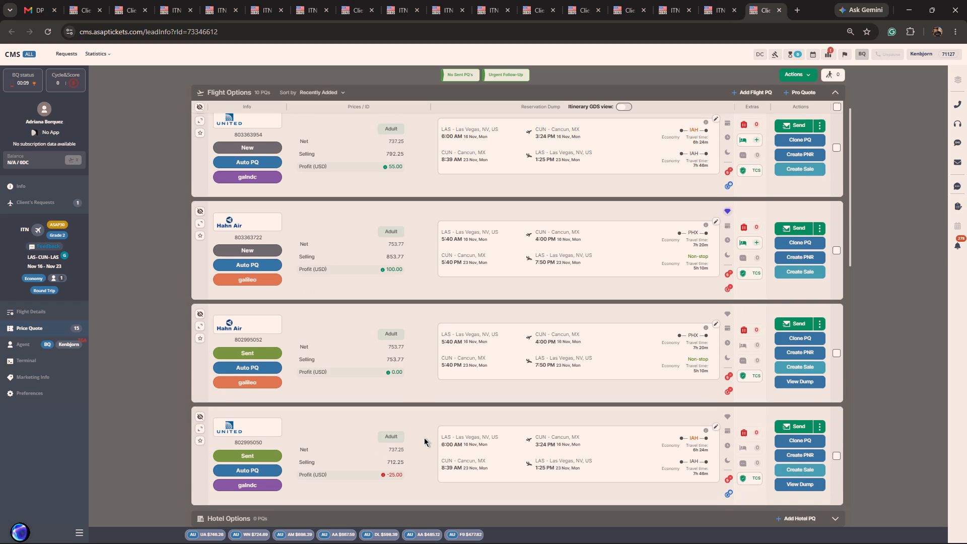
pyautogui.press('Down')
pyautogui.press('Down')
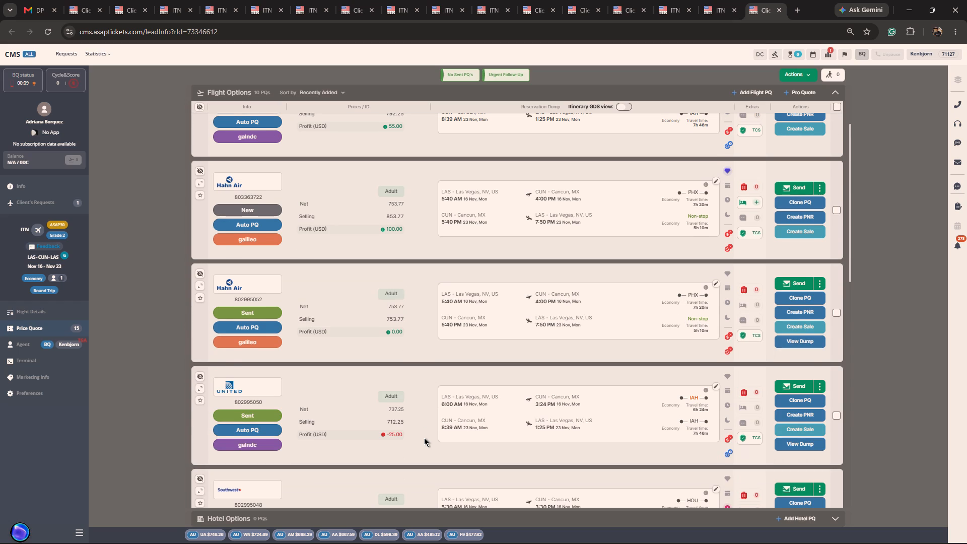
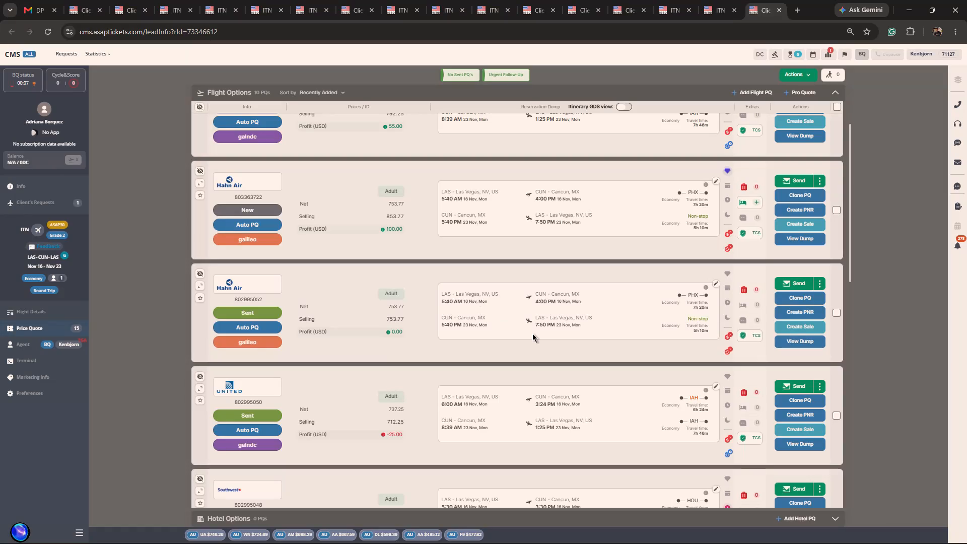
# Clone the sent American Airlines LAS-CUN-LAS price quote with an adult selling price of 794.39.
pyautogui.click(473, 483)
pyautogui.press('Down')
pyautogui.press('Down')
pyautogui.press('Down')
pyautogui.press('Down')
pyautogui.press('Down')
pyautogui.press('Down')
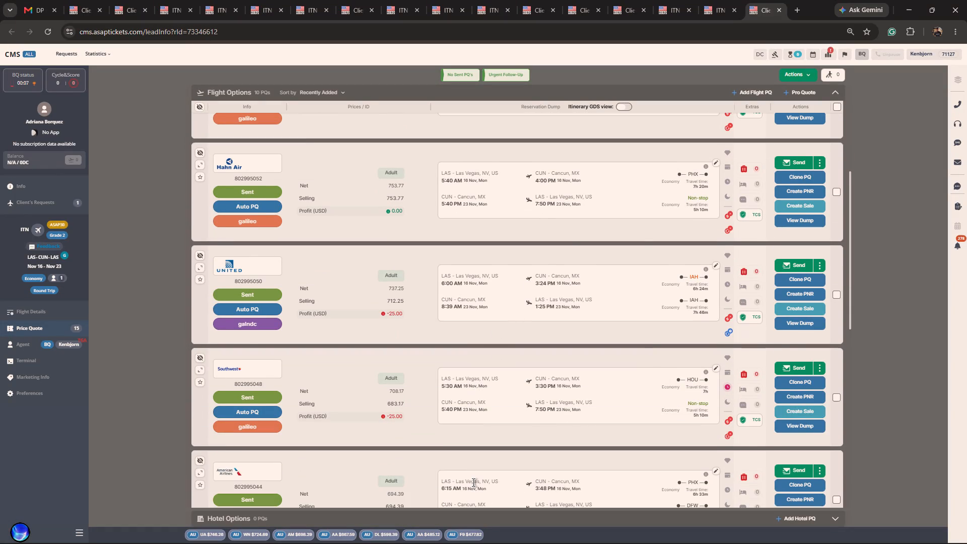
pyautogui.press('Down')
pyautogui.press('Down')
pyautogui.press('Down')
pyautogui.press('Down')
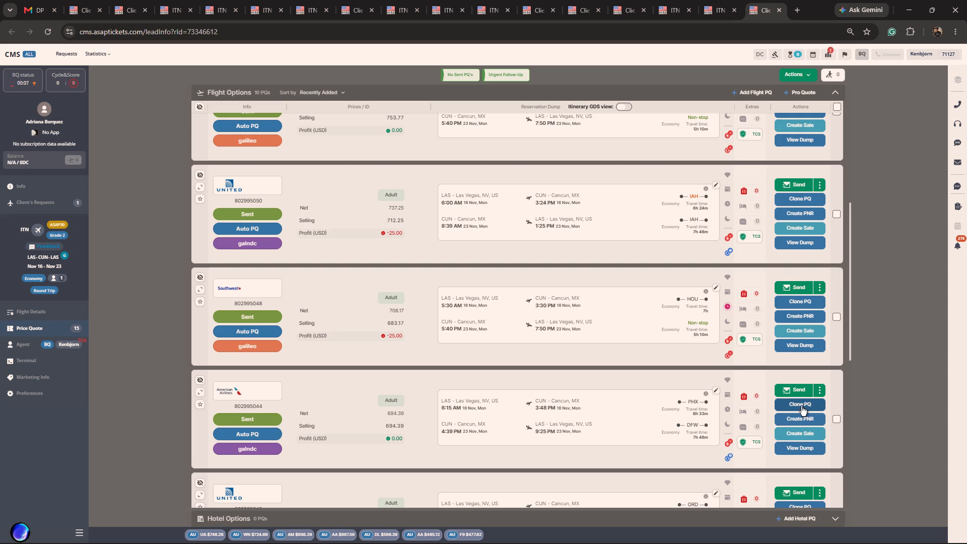
pyautogui.click(802, 405)
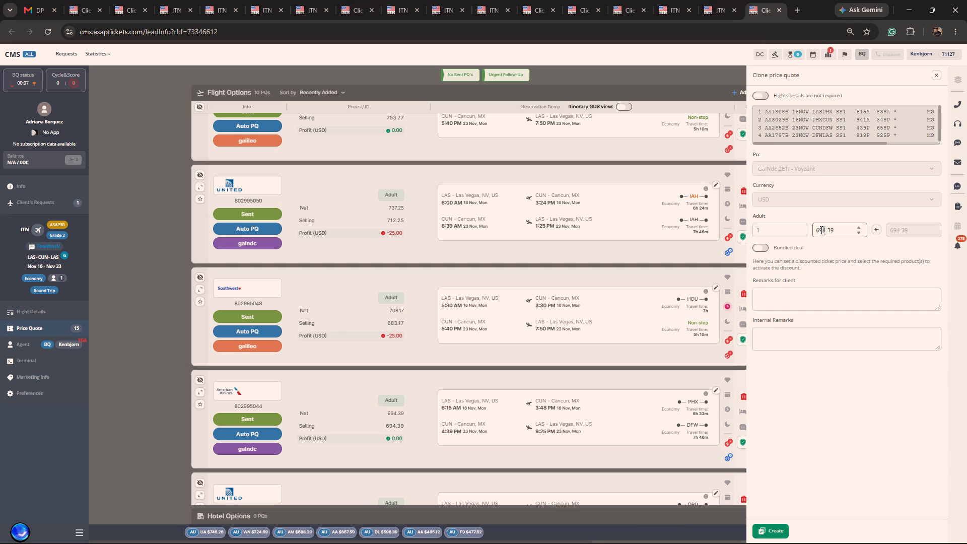
pyautogui.click(821, 230)
pyautogui.press('Left')
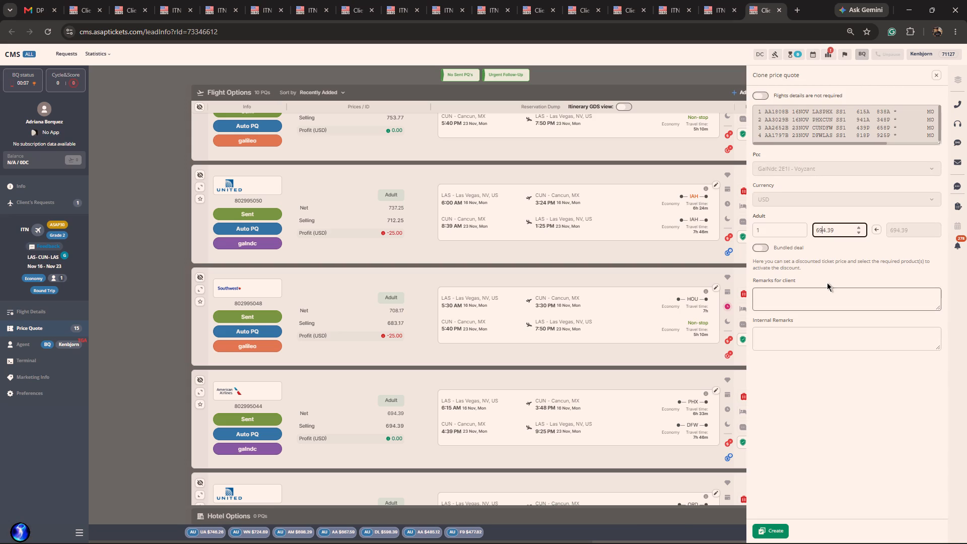
pyautogui.press('BackSpace')
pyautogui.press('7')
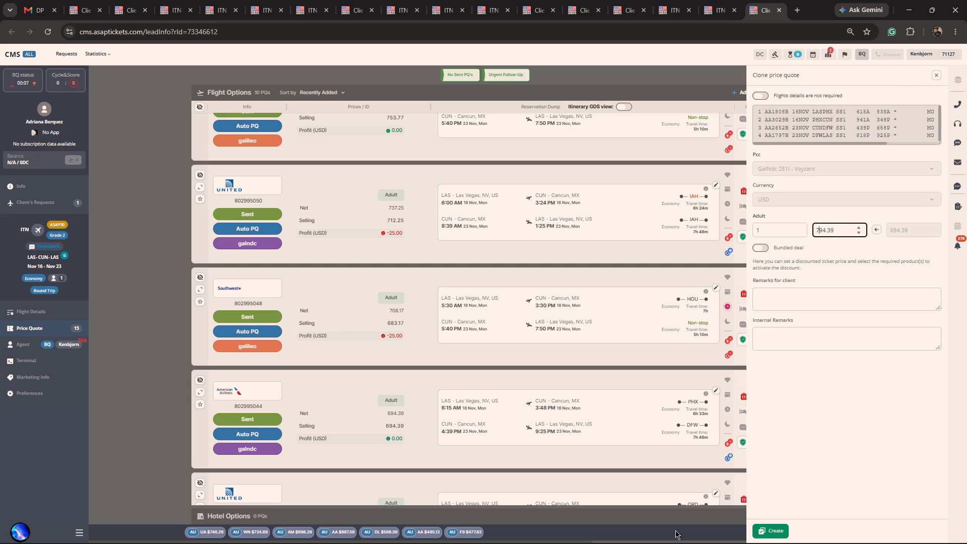
pyautogui.click(770, 533)
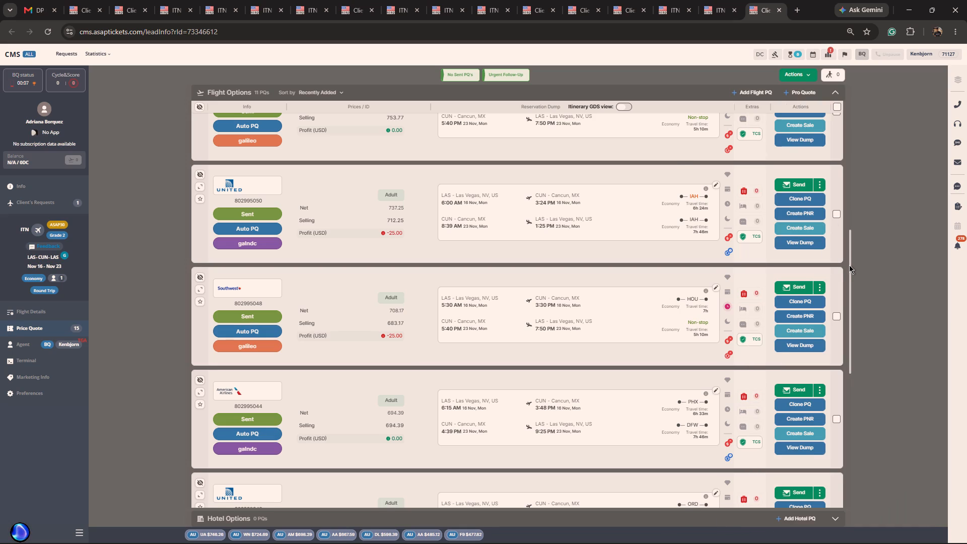
# Send the three newly cloned American Airlines, United and Hahn Air quotes to the client by both text message and email.
pyautogui.moveTo(849, 265); pyautogui.dragTo(852, 193)
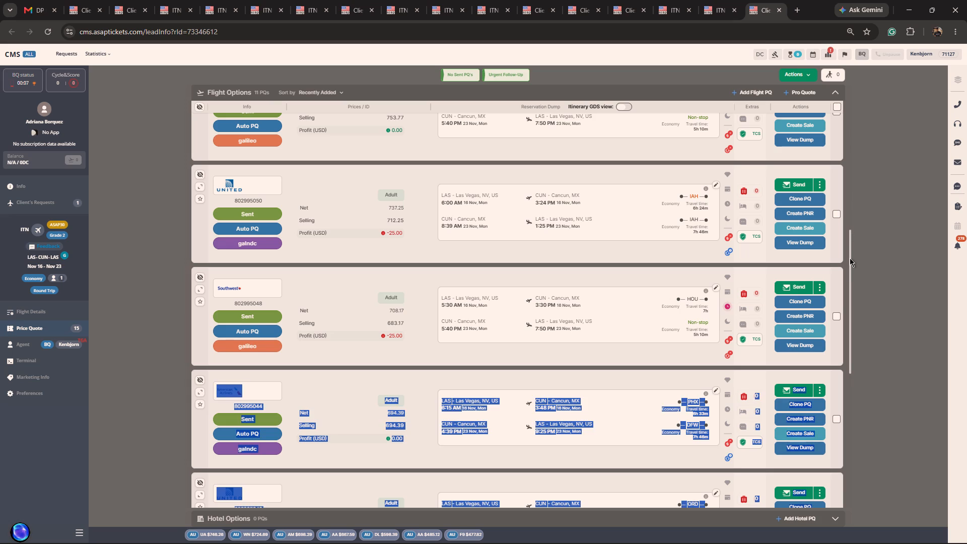
pyautogui.moveTo(850, 258); pyautogui.dragTo(859, 117)
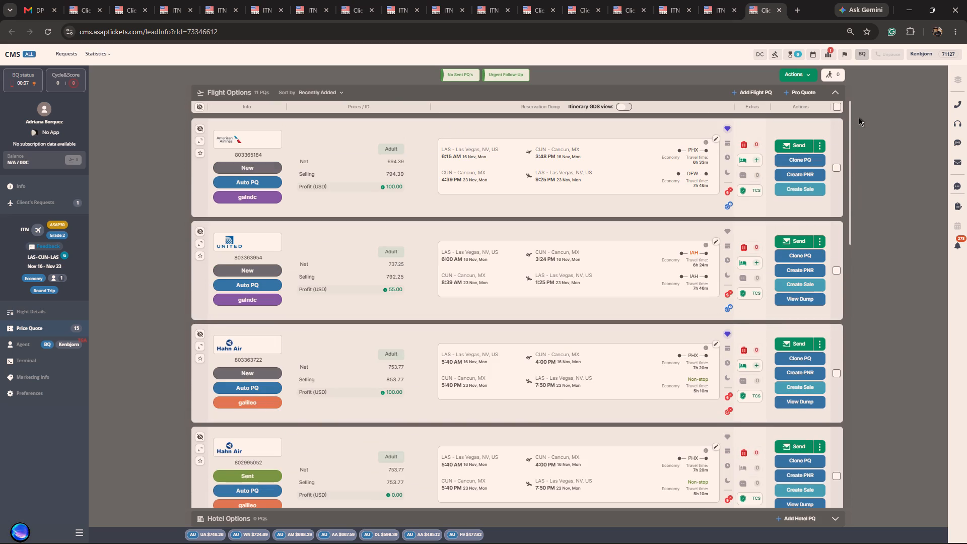
pyautogui.click(840, 166)
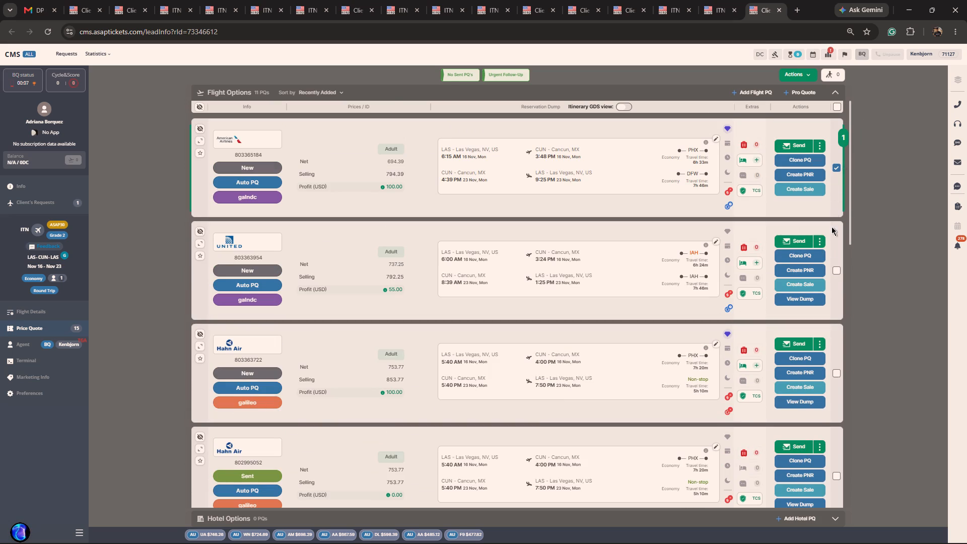
pyautogui.click(834, 270)
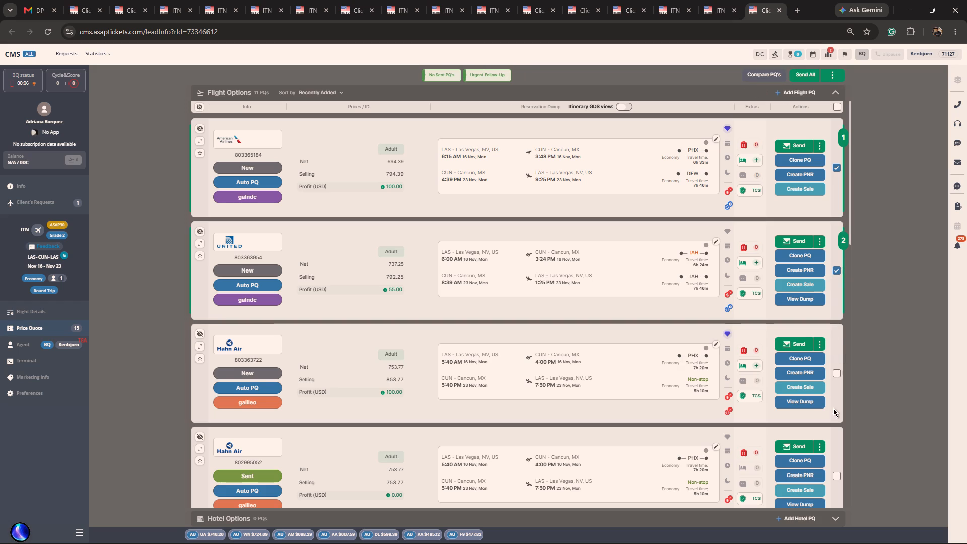
pyautogui.click(833, 373)
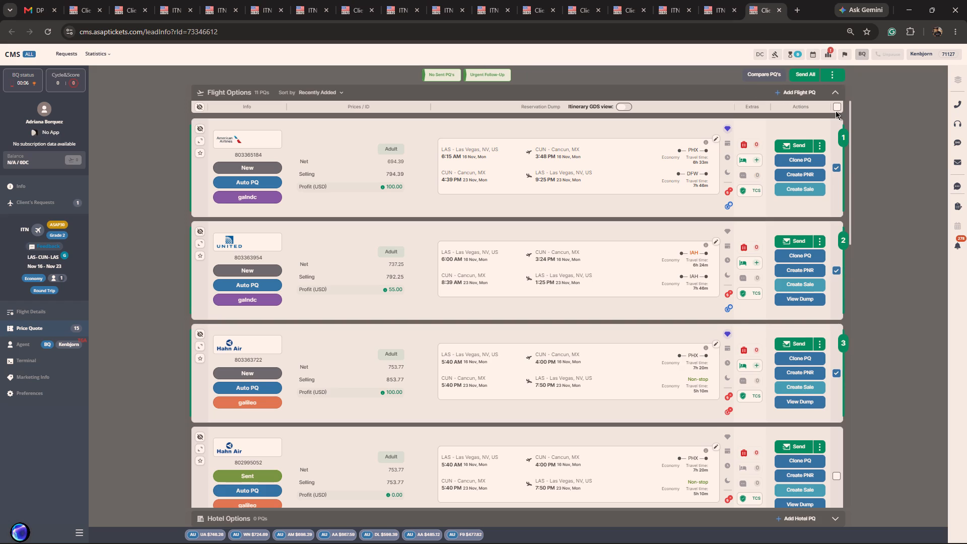
pyautogui.click(807, 73)
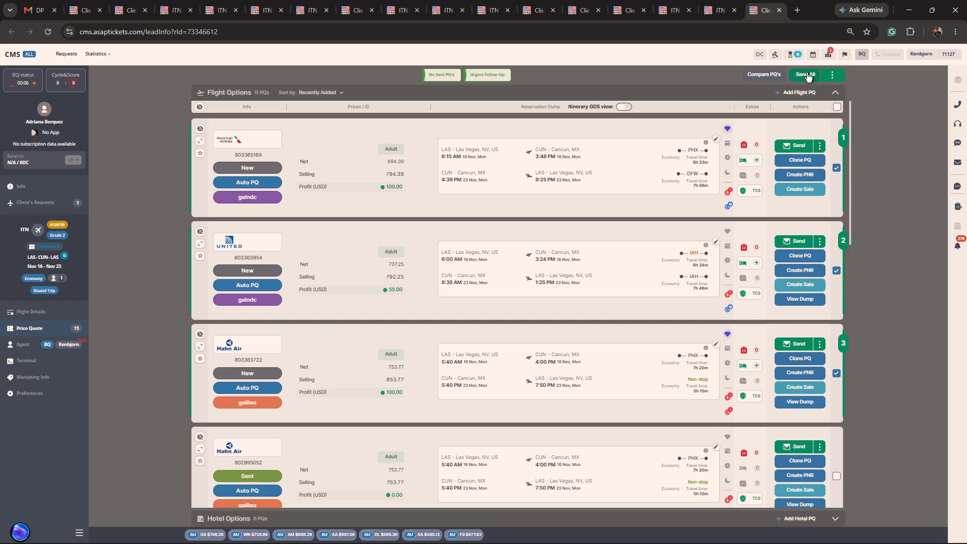
pyautogui.click(833, 71)
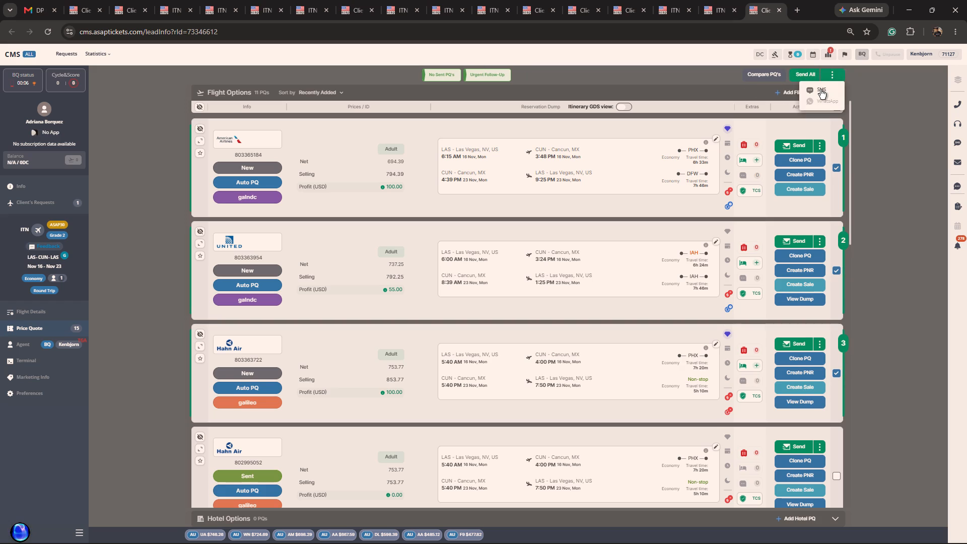
pyautogui.click(820, 89)
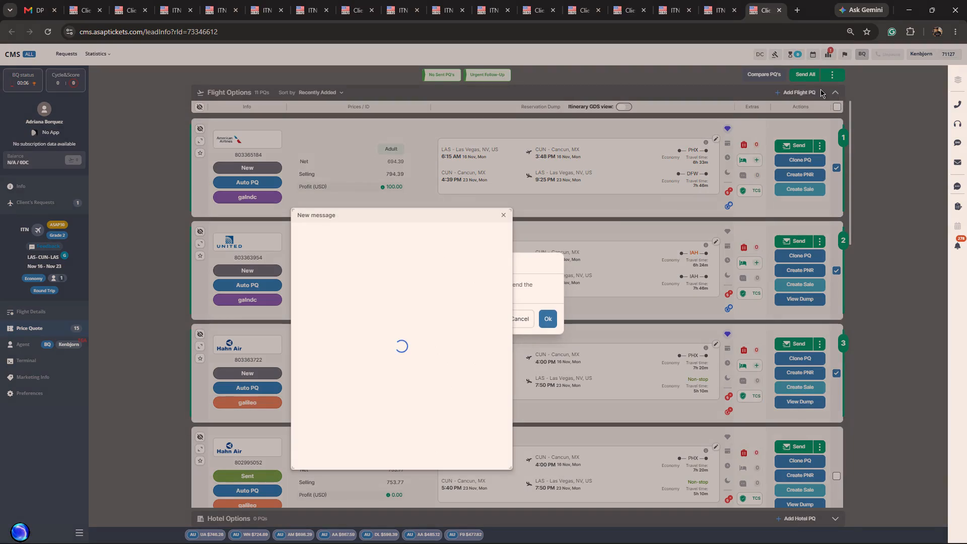
pyautogui.click(550, 322)
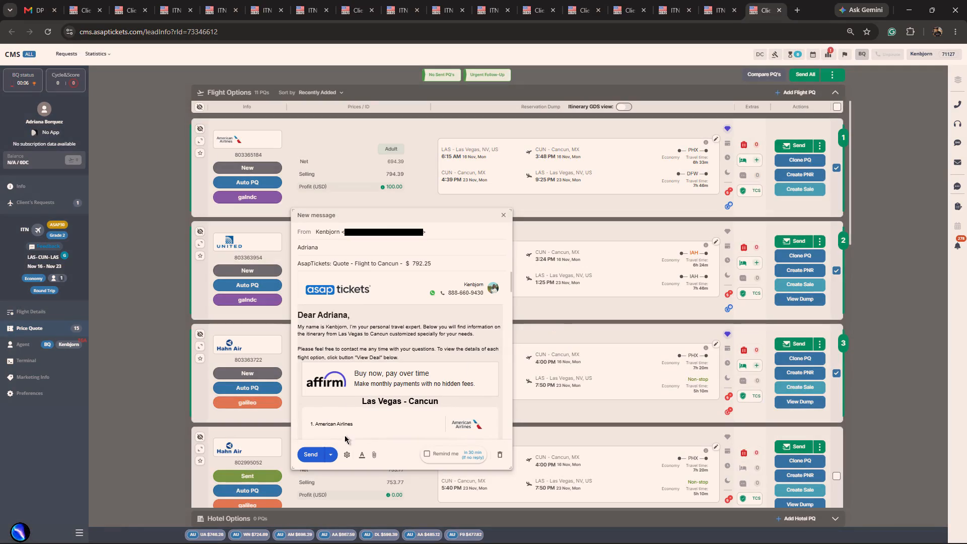
pyautogui.click(322, 458)
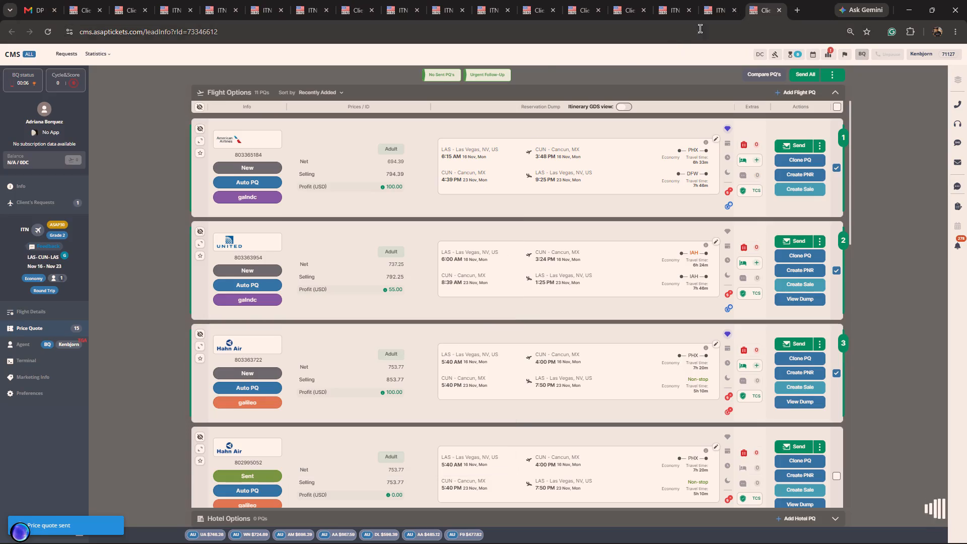
# Close the LAS-CUN-LAS request and dismiss the two open chats in the LAS-AUS-LAS request.
pyautogui.click(777, 11)
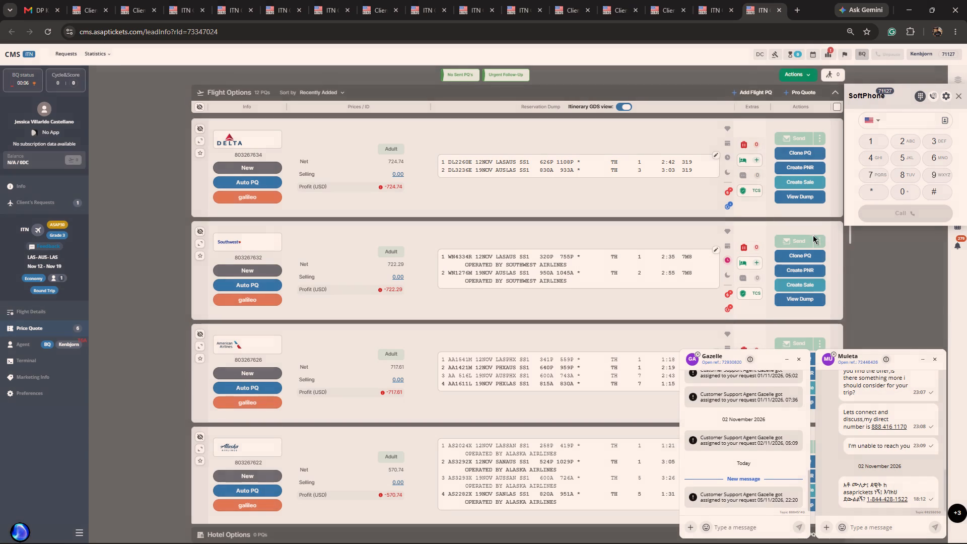
pyautogui.click(933, 358)
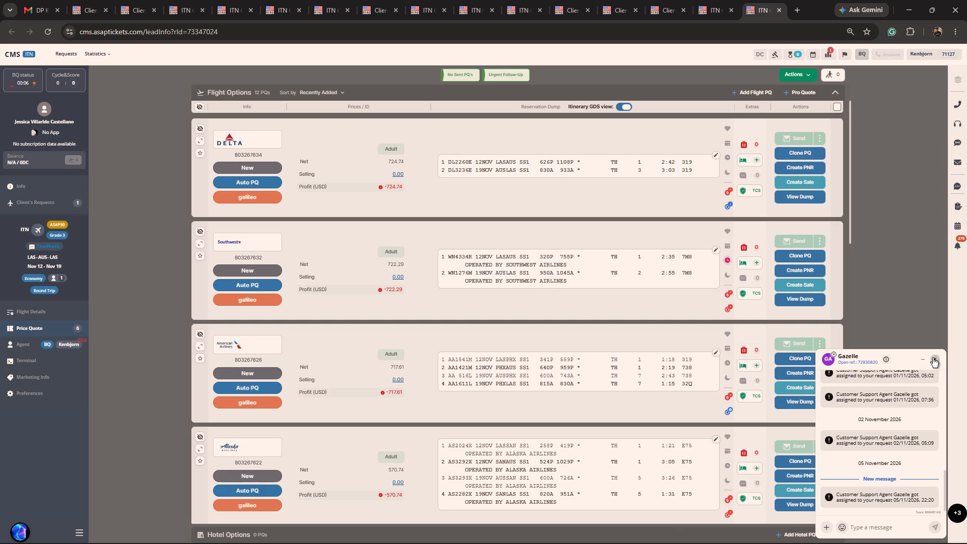
pyautogui.click(933, 358)
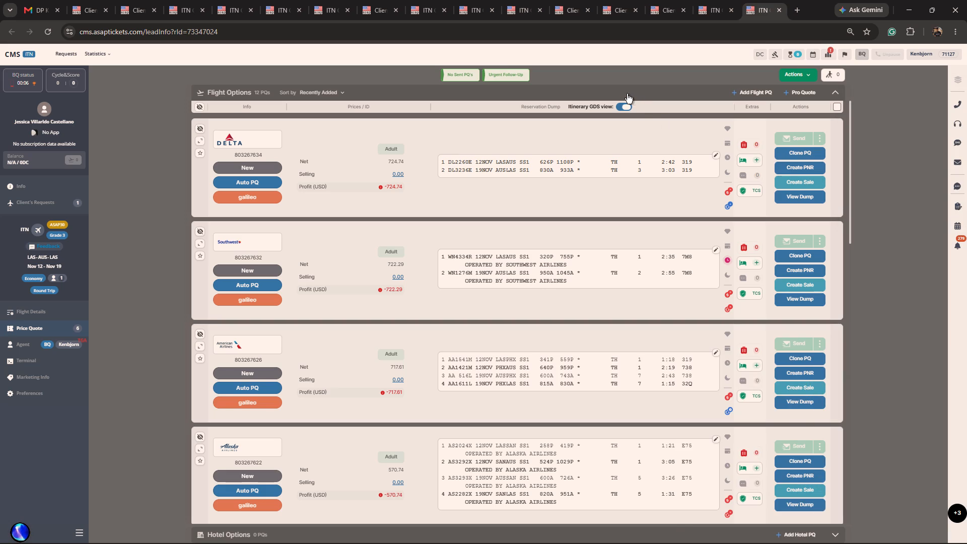
# Turn off the itinerary GDS view for the LAS-AUS-LAS flight options.
pyautogui.click(628, 108)
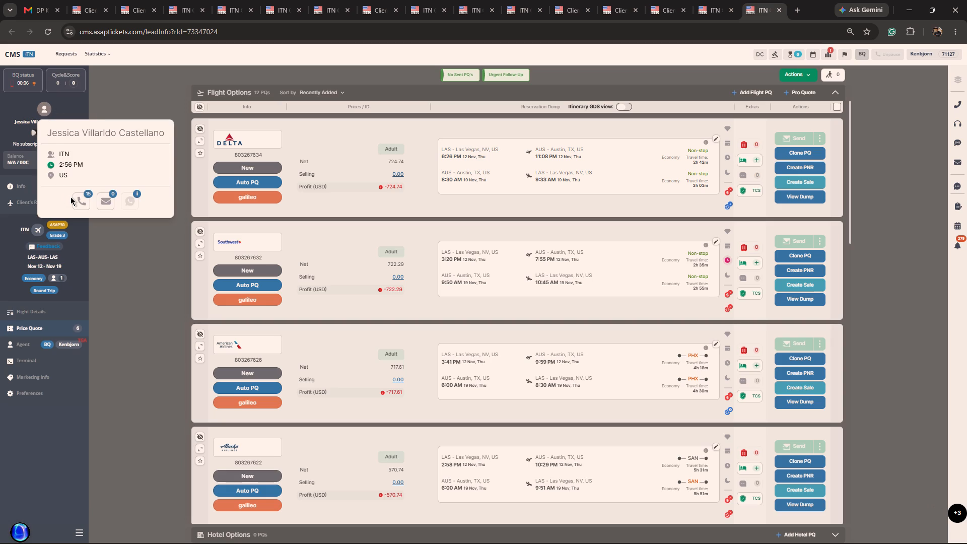
# Call the LAS-AUS-LAS request's client from their call history, accept the SoftPhone call and return to the flight options.
pyautogui.click(71, 197)
pyautogui.click(79, 198)
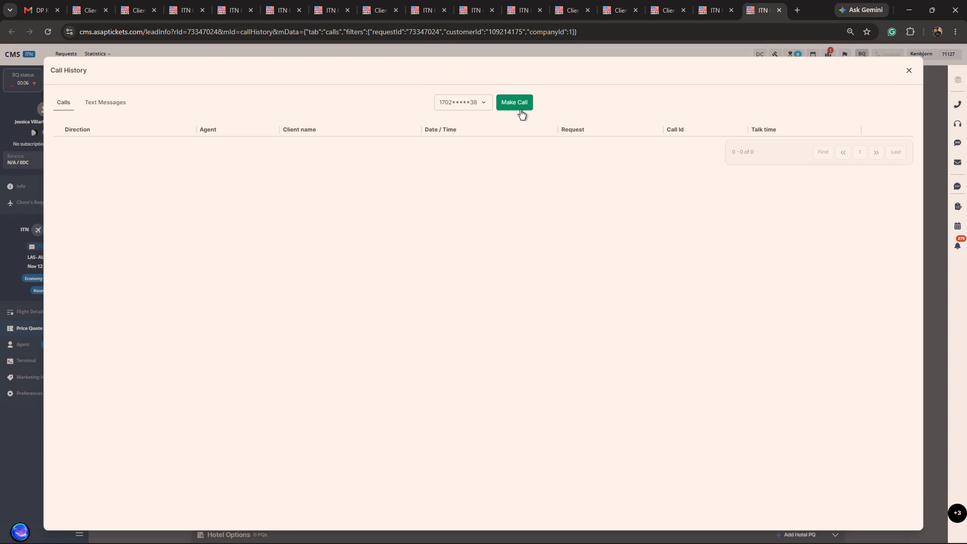
pyautogui.click(519, 107)
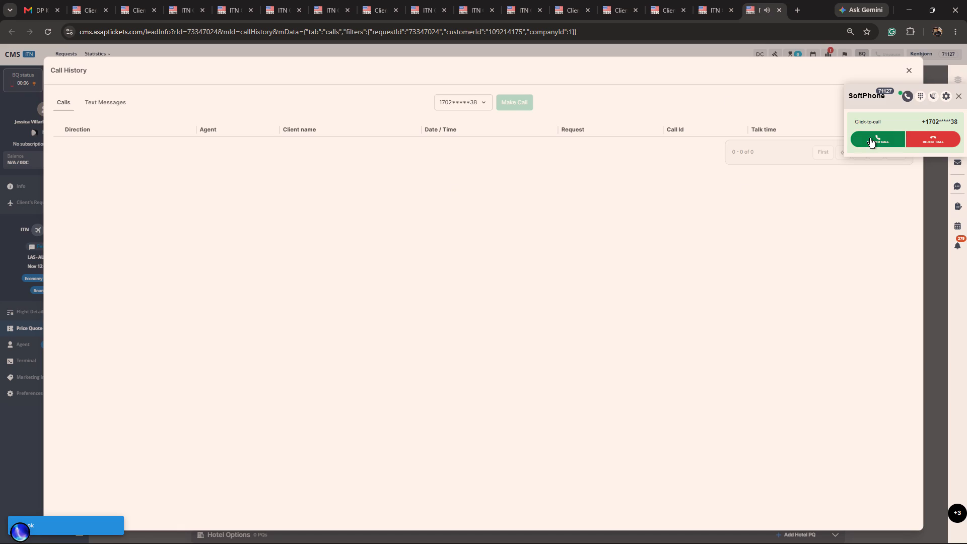
pyautogui.click(870, 138)
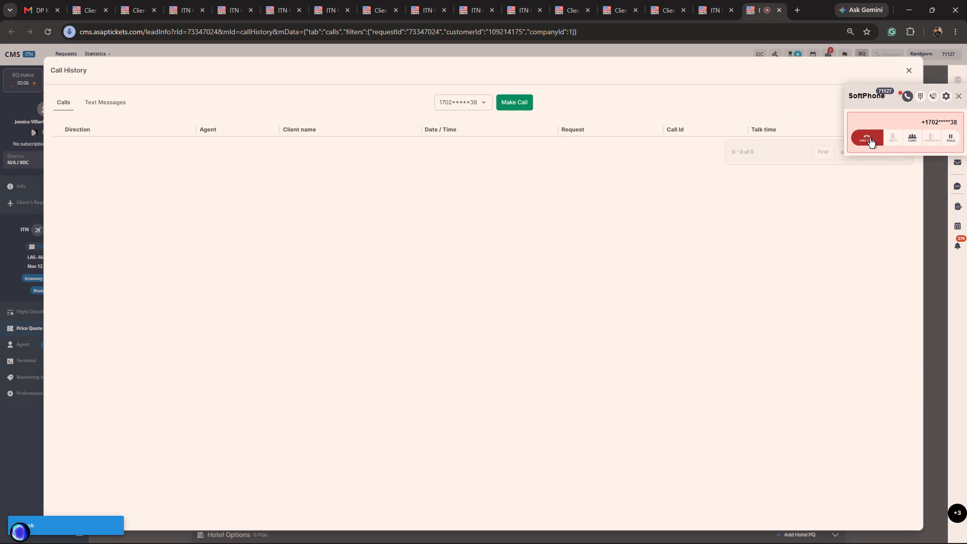
pyautogui.click(904, 69)
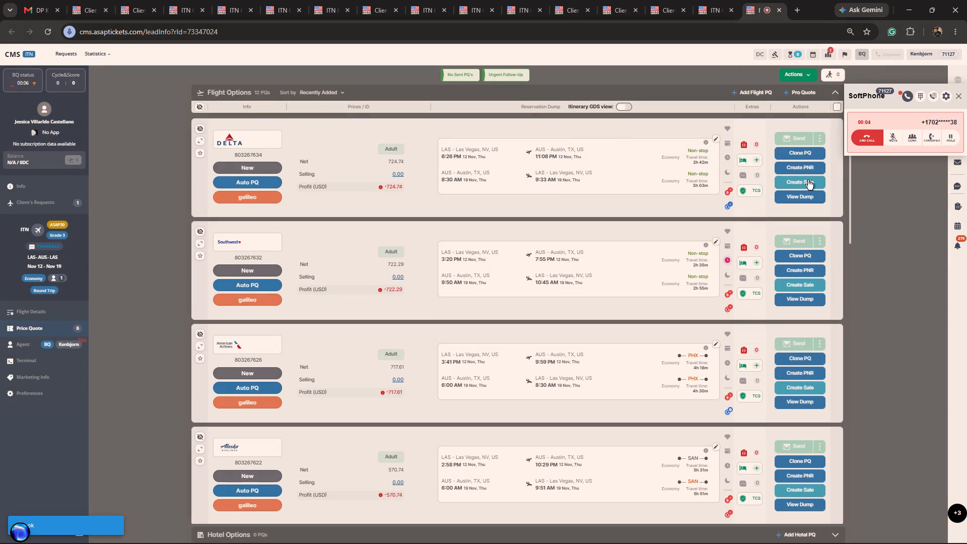
# Clone the new Delta LAS-AUS-LAS quote for Nov 12–19 with an adult selling price of 824.74.
pyautogui.click(802, 152)
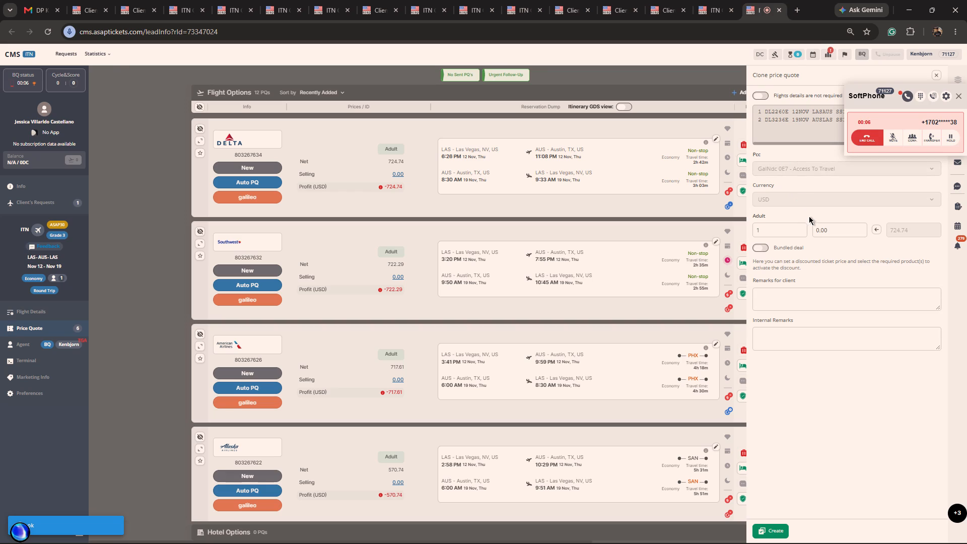
pyautogui.click(835, 233)
pyautogui.press('BackSpace')
pyautogui.press('BackSpace')
pyautogui.press('BackSpace')
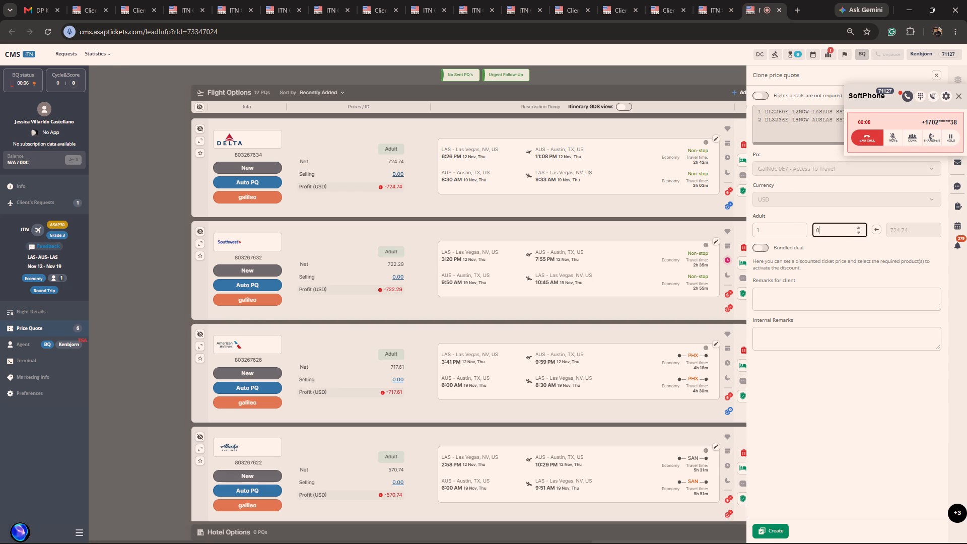
pyautogui.press('BackSpace')
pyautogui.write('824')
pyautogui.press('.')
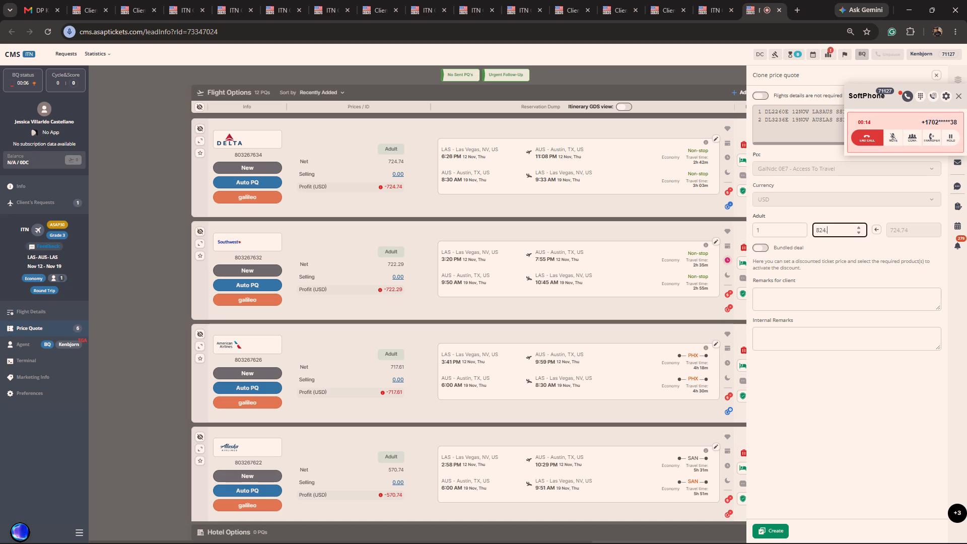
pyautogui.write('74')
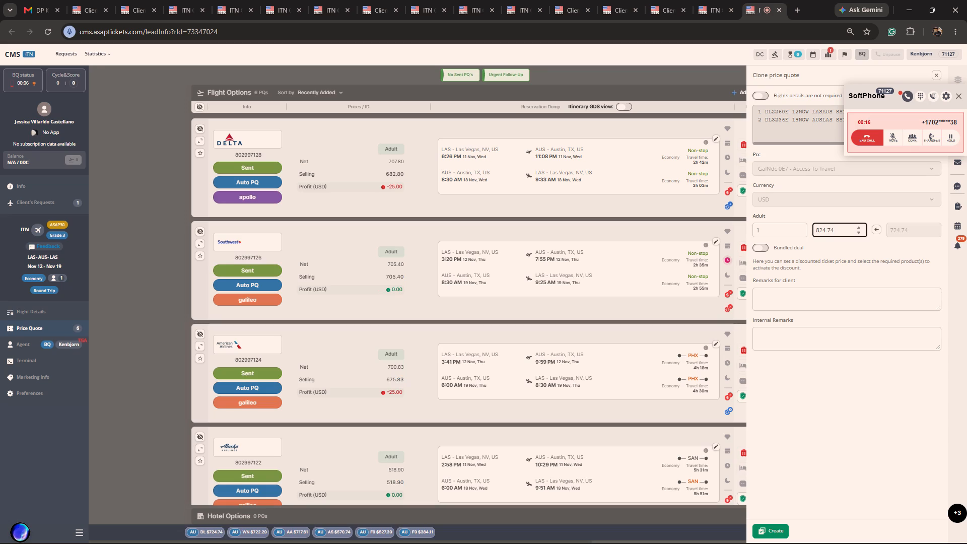
pyautogui.click(770, 533)
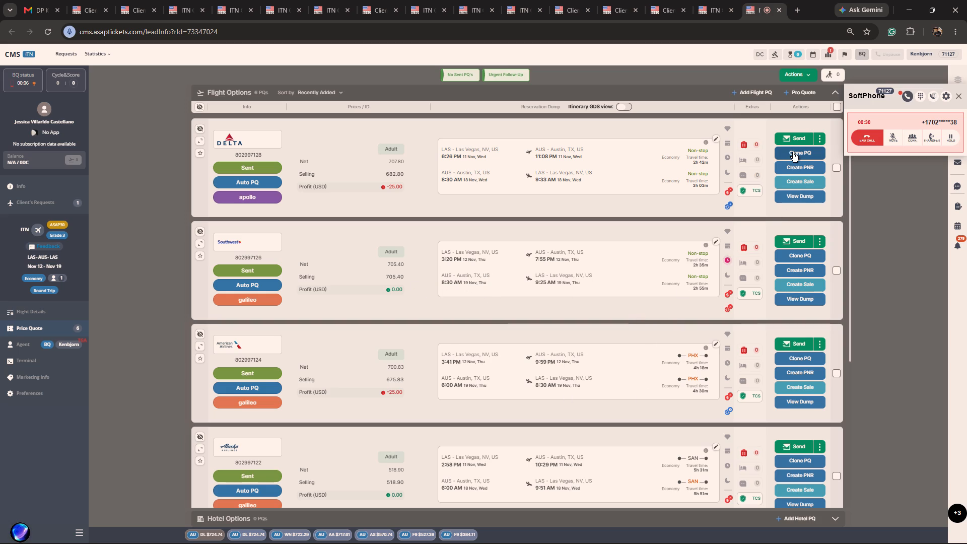
# Clone the sent Southwest LAS-AUS-LAS price quote with an adult selling price of 805.40.
pyautogui.click(797, 256)
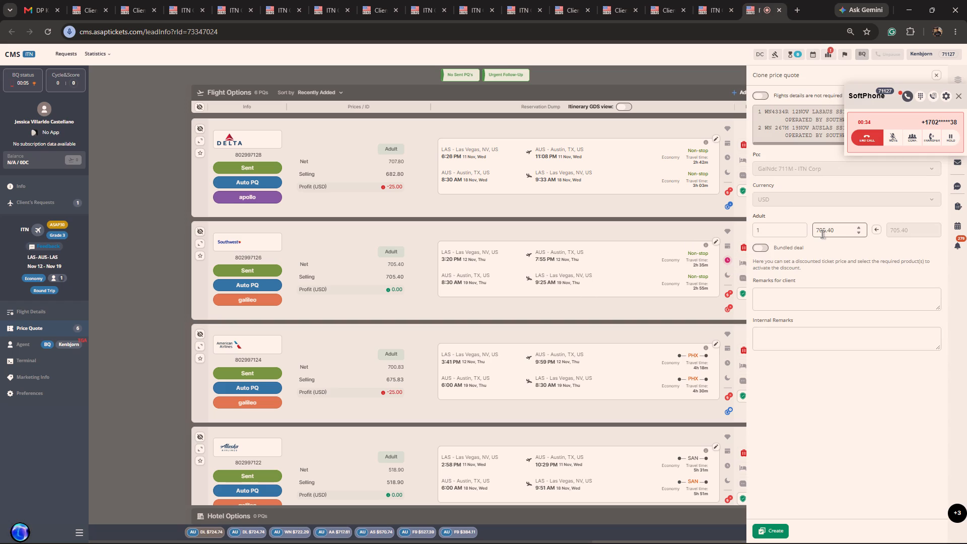
pyautogui.click(822, 234)
pyautogui.press('Left')
pyautogui.press('BackSpace')
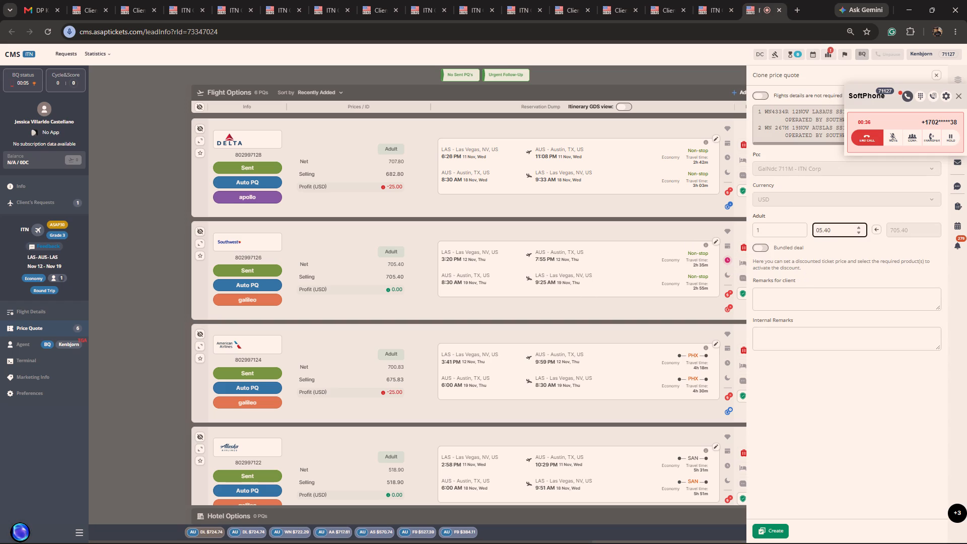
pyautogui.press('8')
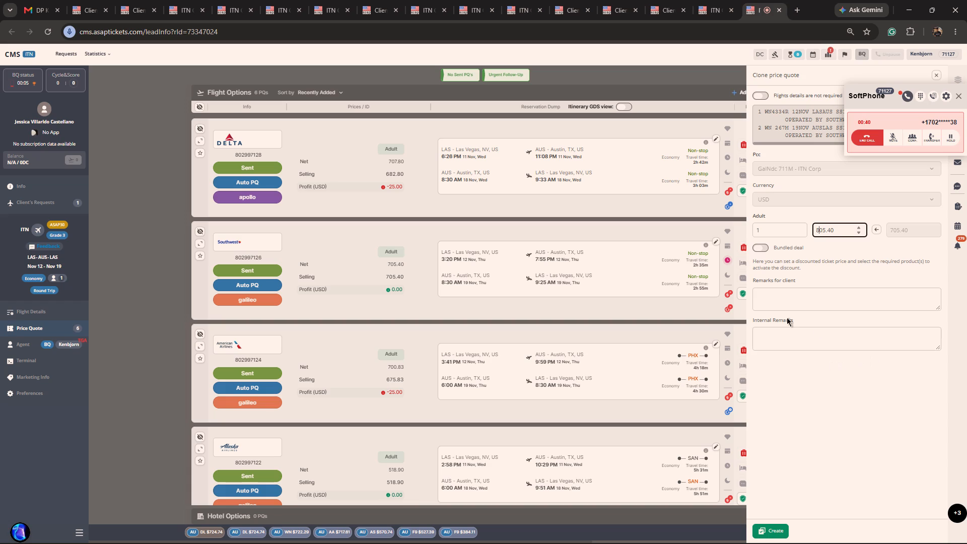
pyautogui.click(778, 533)
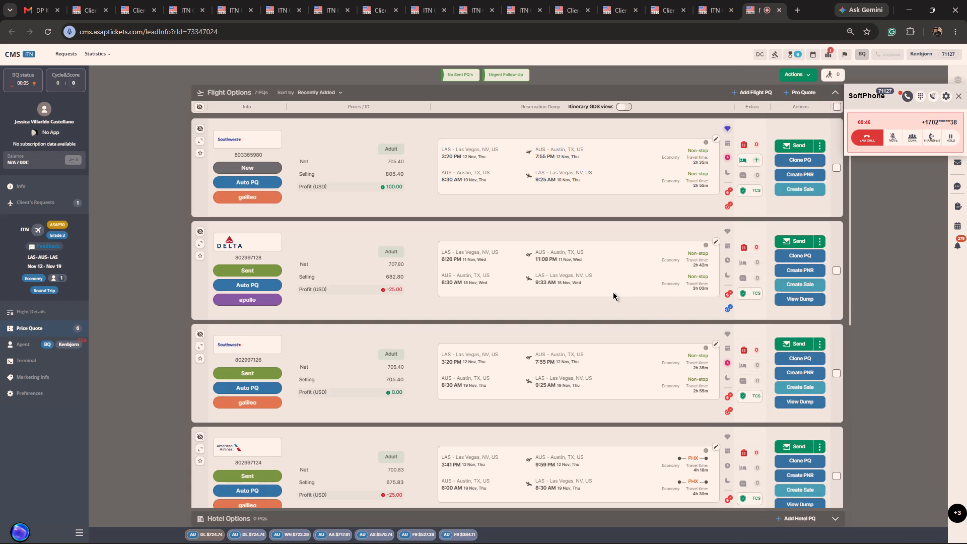
# Clone the sent Delta LAS-AUS-LAS price quote with an adult selling price of 882.80.
pyautogui.click(810, 256)
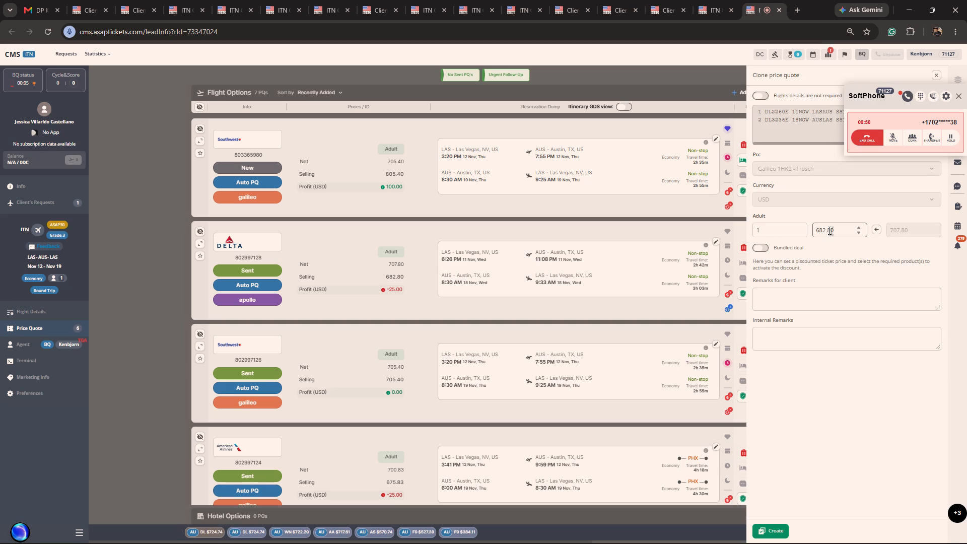
pyautogui.click(819, 231)
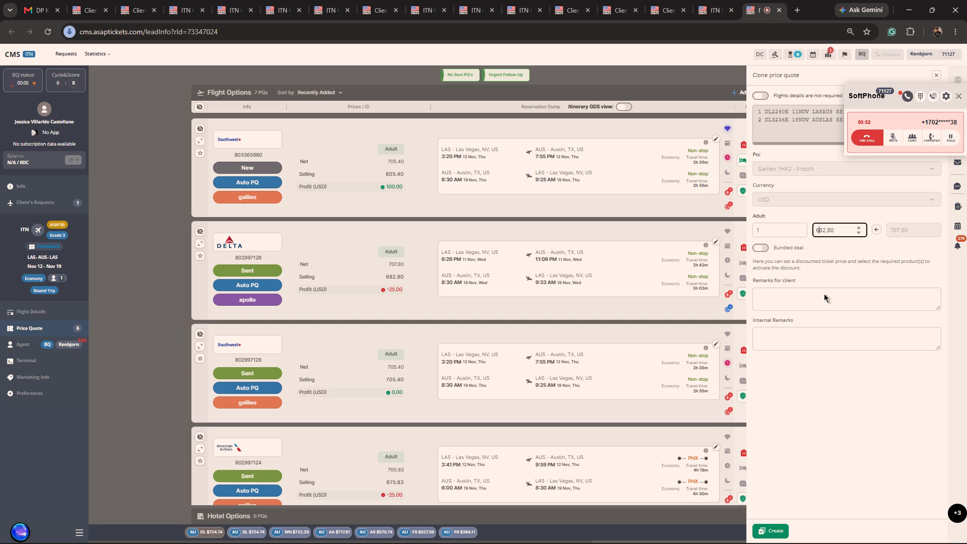
pyautogui.press('BackSpace')
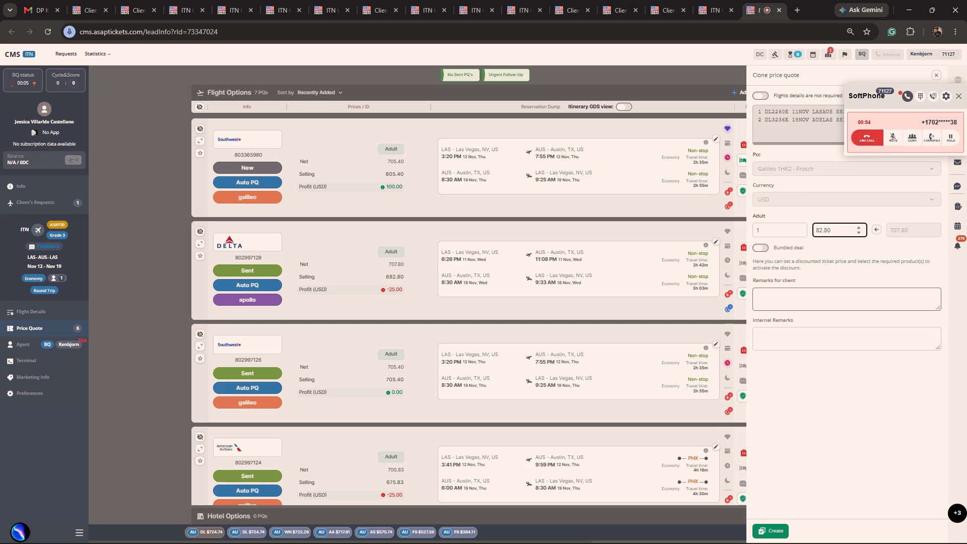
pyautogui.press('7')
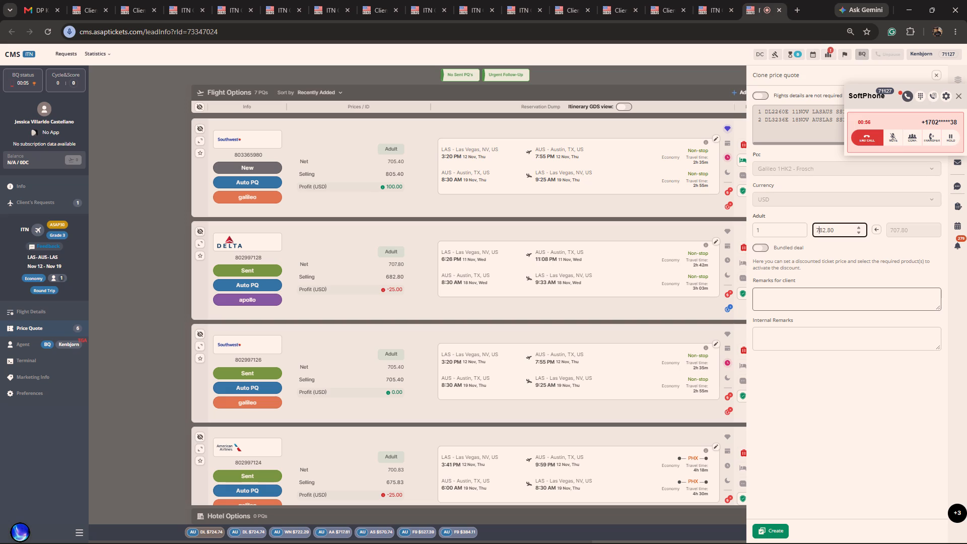
pyautogui.press('BackSpace')
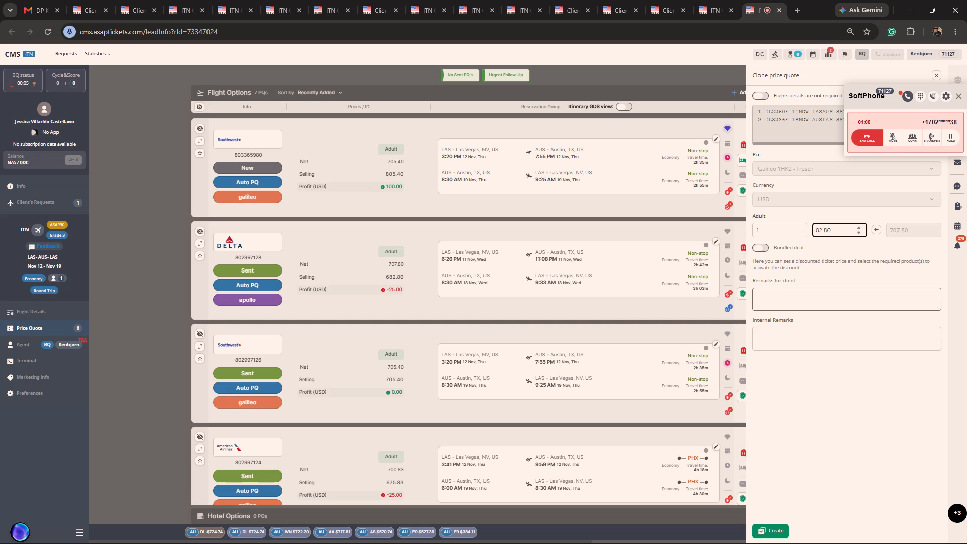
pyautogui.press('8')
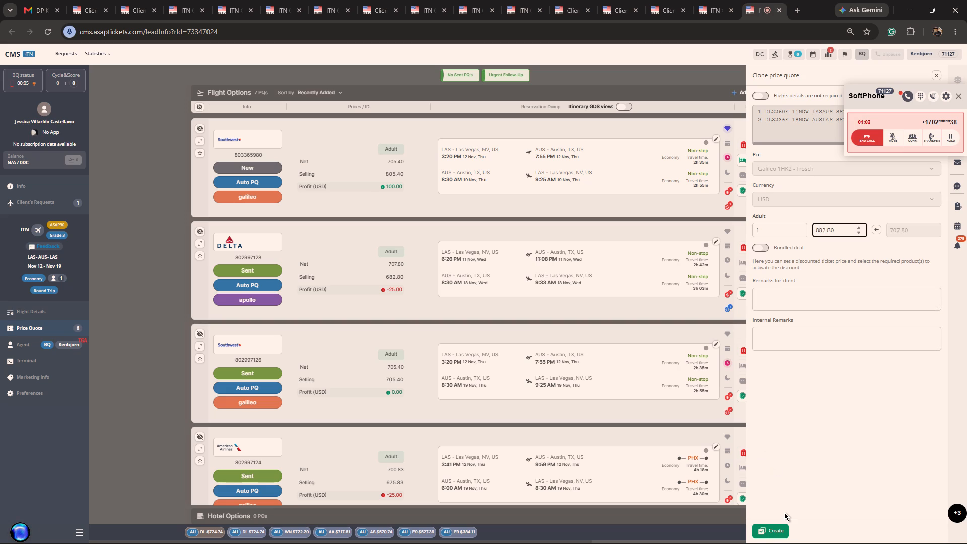
pyautogui.click(775, 533)
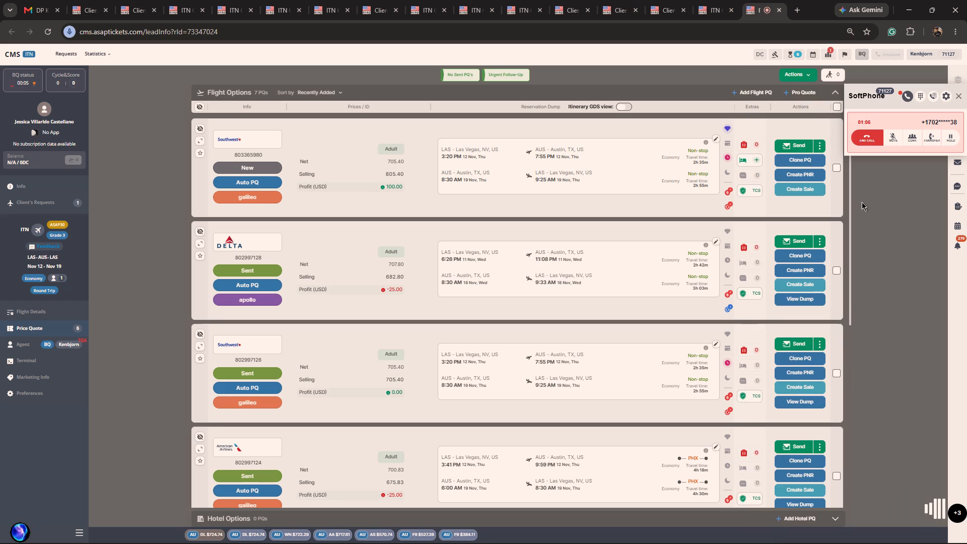
# End the ongoing SoftPhone call with the client.
pyautogui.click(867, 132)
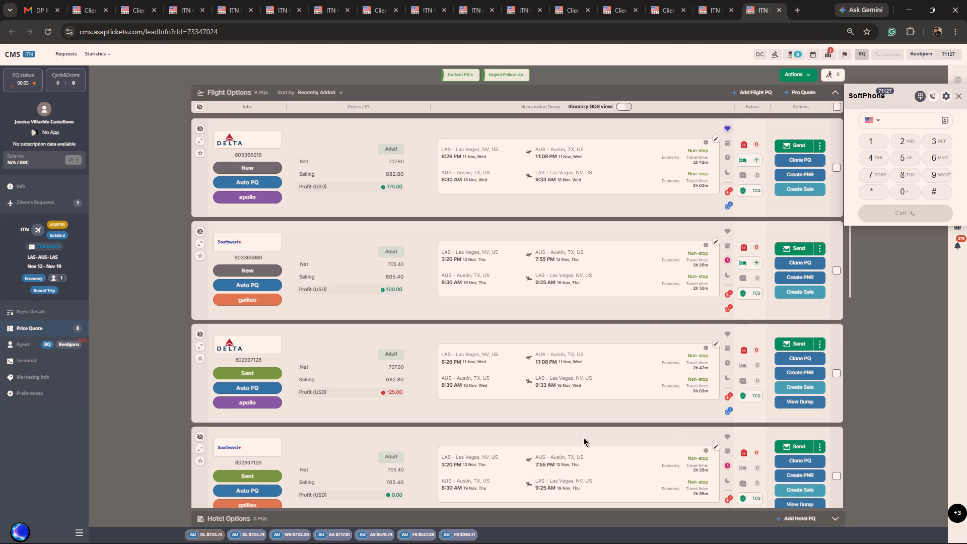
# Clone the sent Alaska Airlines LAS-AUS-LAS price quote with an adult selling price of 618.90.
pyautogui.click(596, 435)
pyautogui.press('Down')
pyautogui.press('Down')
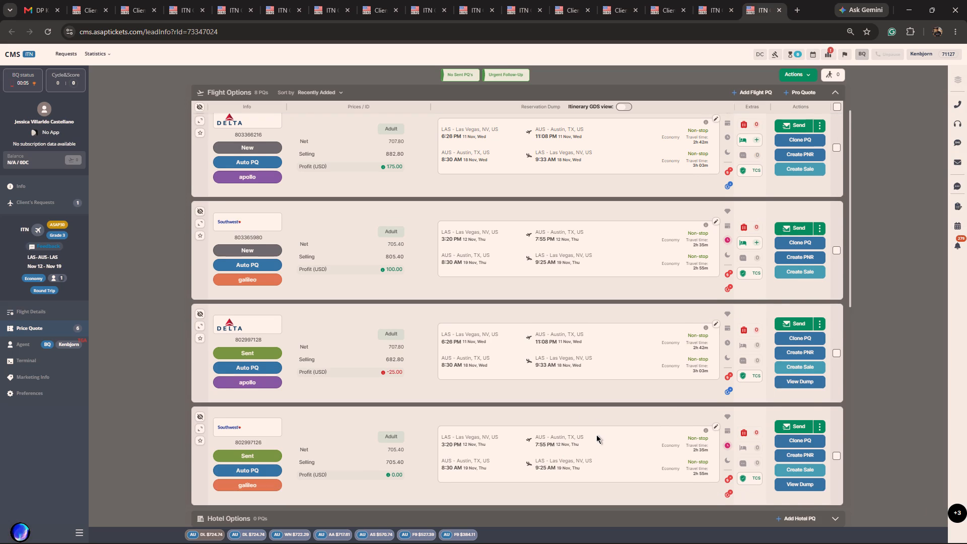
pyautogui.press('Down')
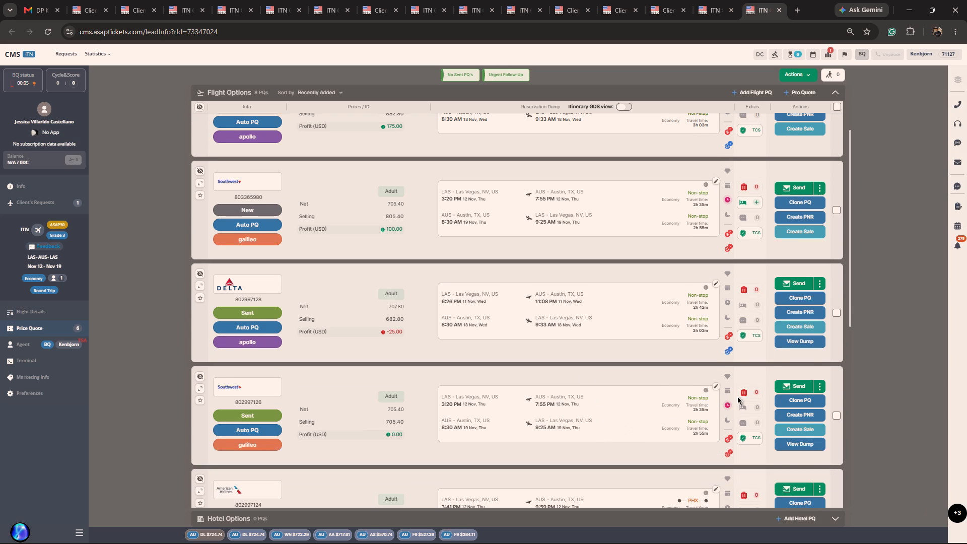
pyautogui.press('Down')
pyautogui.press('Down')
pyautogui.press('Down')
pyautogui.press('Down')
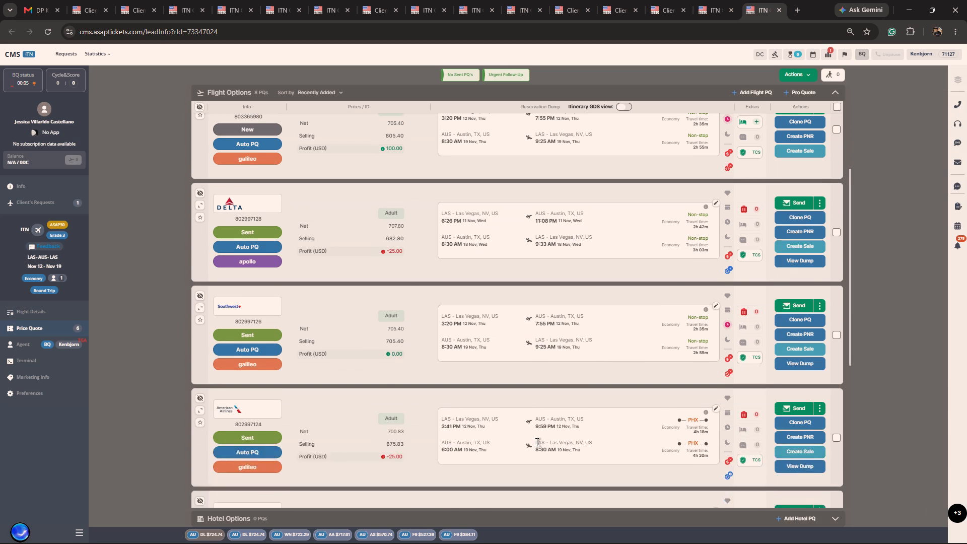
pyautogui.press('Down')
pyautogui.press('Down')
pyautogui.press('Down')
pyautogui.press('Down')
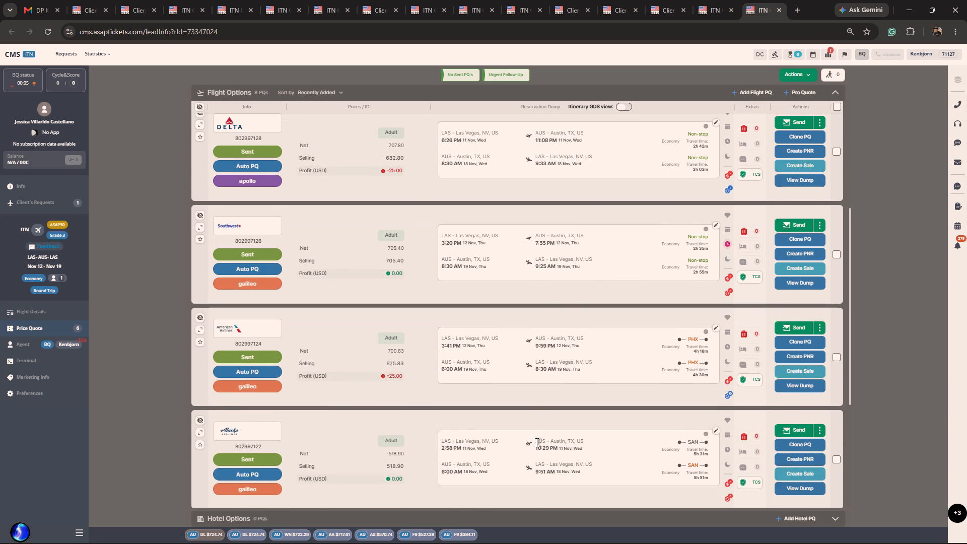
pyautogui.press('Down')
pyautogui.press('Down')
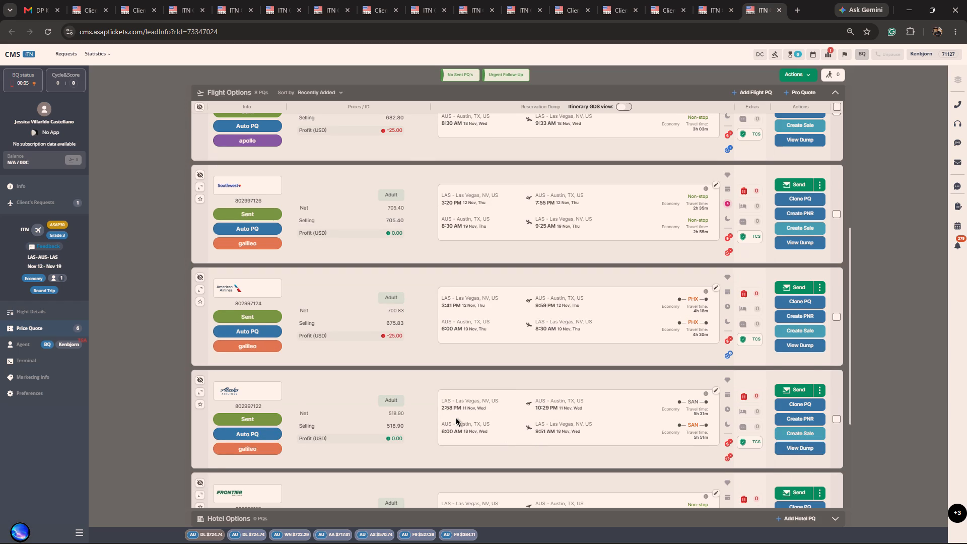
pyautogui.click(802, 403)
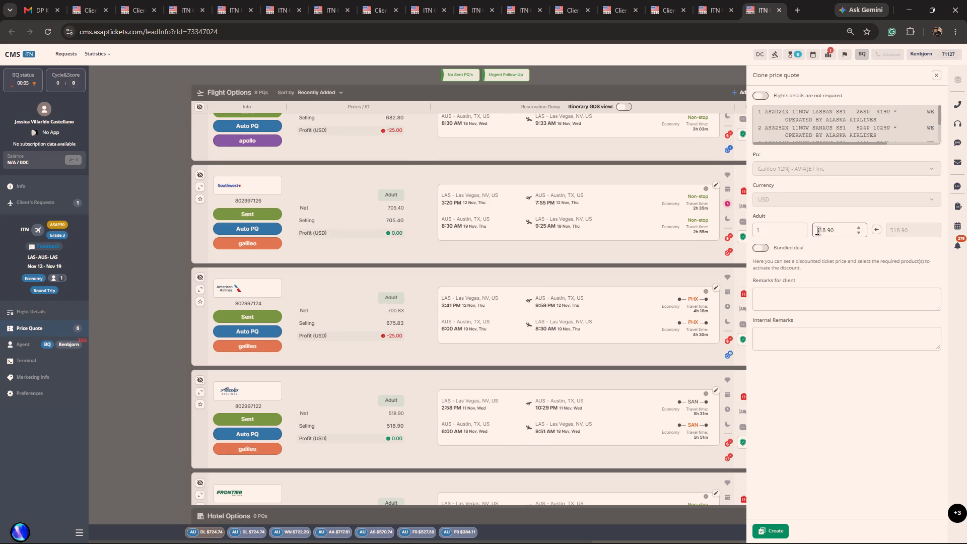
pyautogui.moveTo(818, 230); pyautogui.dragTo(792, 536)
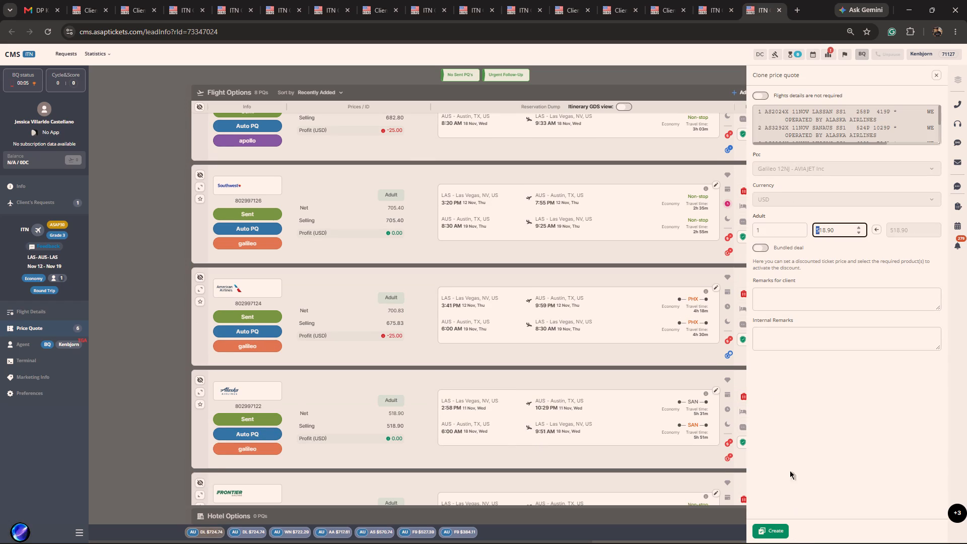
pyautogui.click(820, 235)
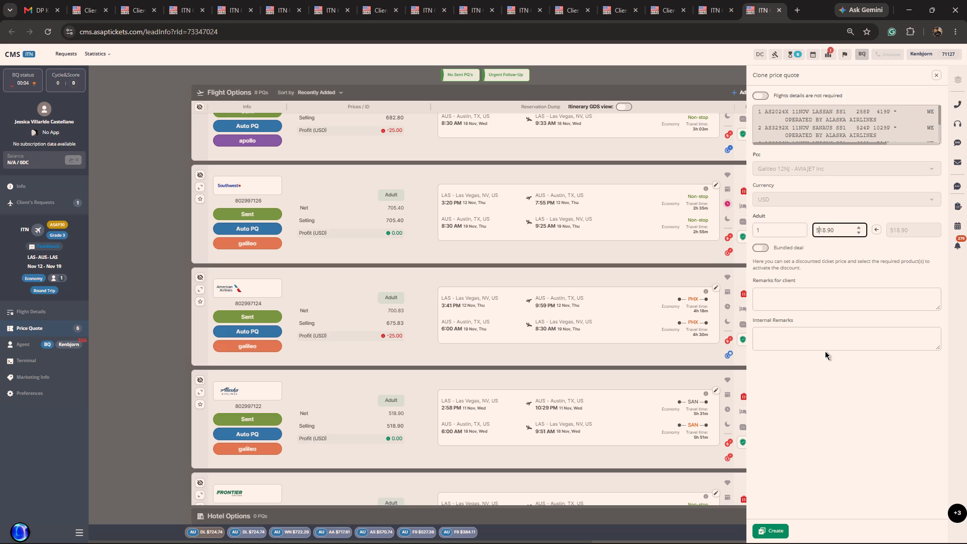
pyautogui.press('BackSpace')
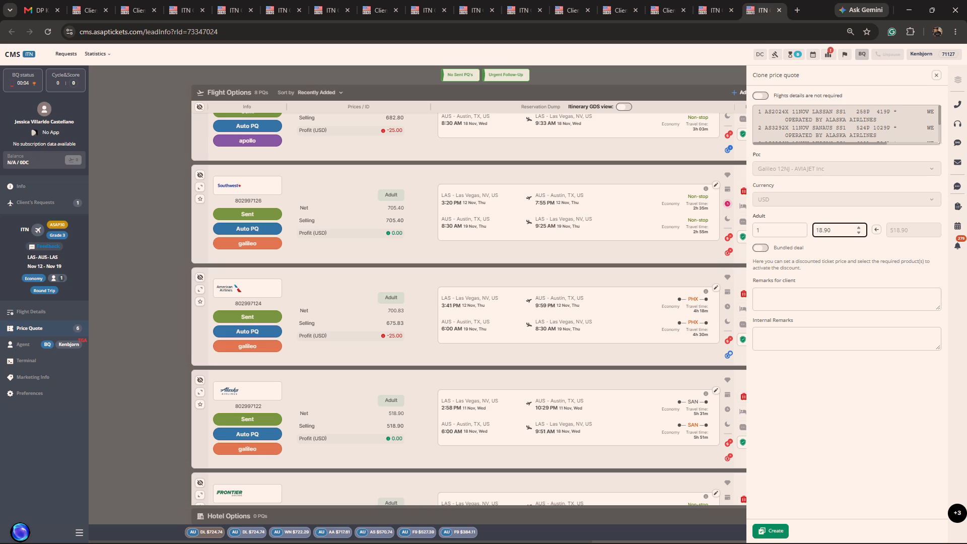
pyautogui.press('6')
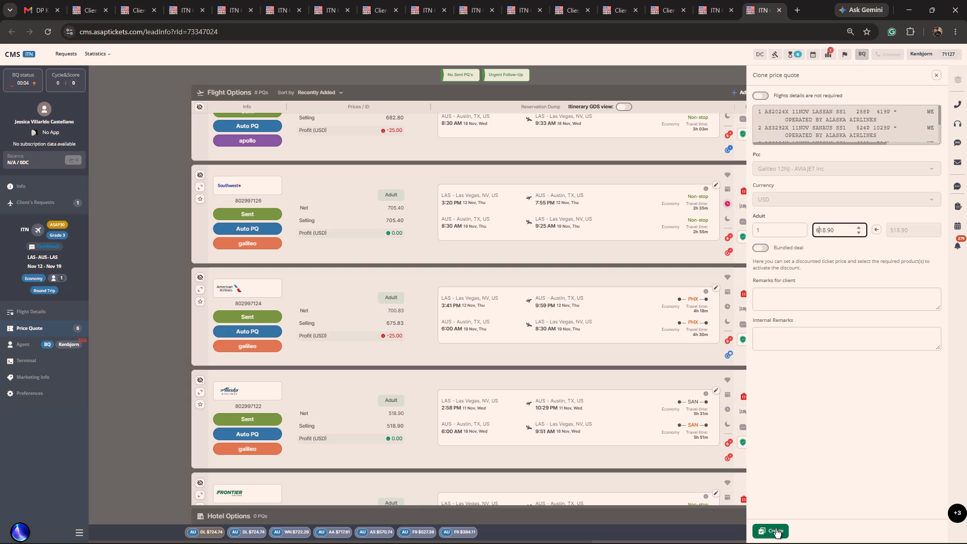
pyautogui.click(776, 528)
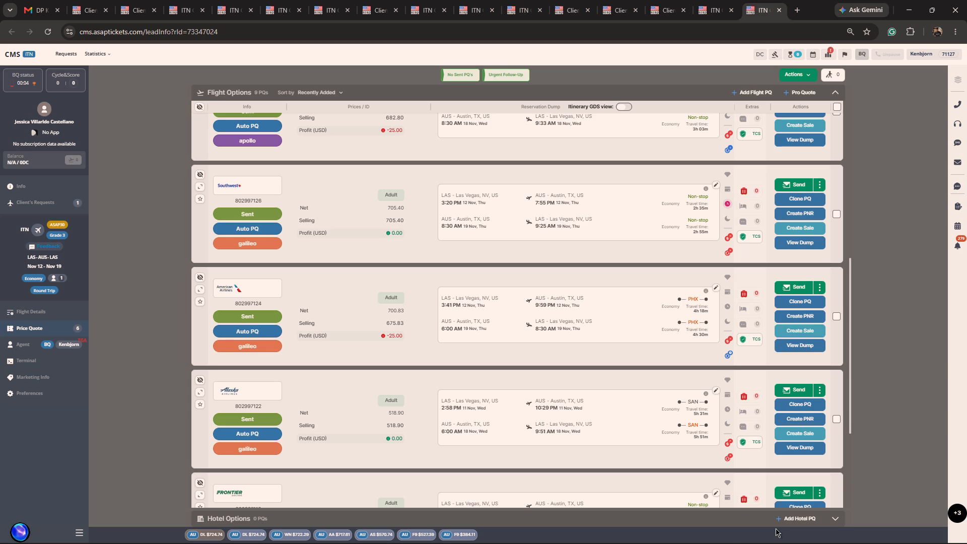
# Select the new Alaska 618.90, Delta 882.80 and Southwest 805.40 quotes and send them together to the client by SMS and email.
pyautogui.click(833, 175)
pyautogui.moveTo(850, 287); pyautogui.dragTo(848, 122)
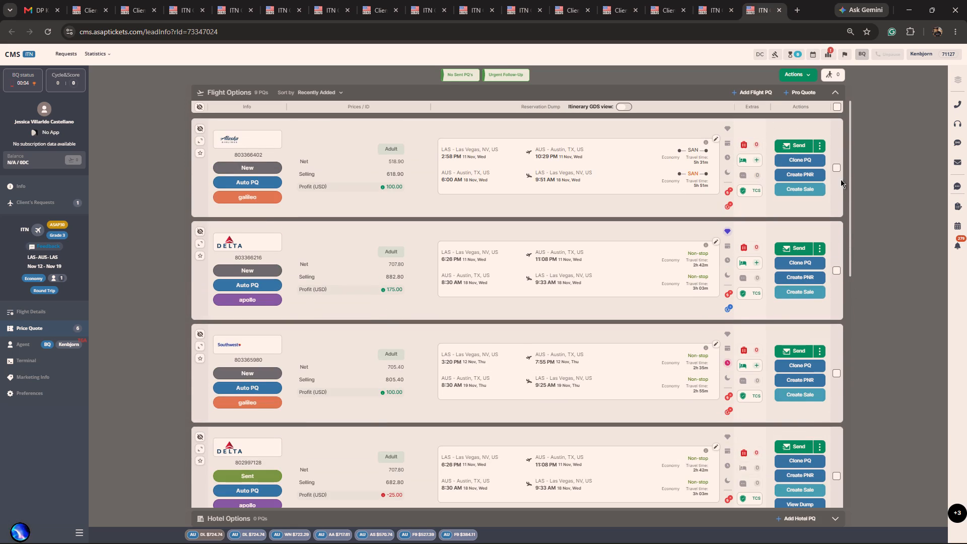
pyautogui.click(836, 168)
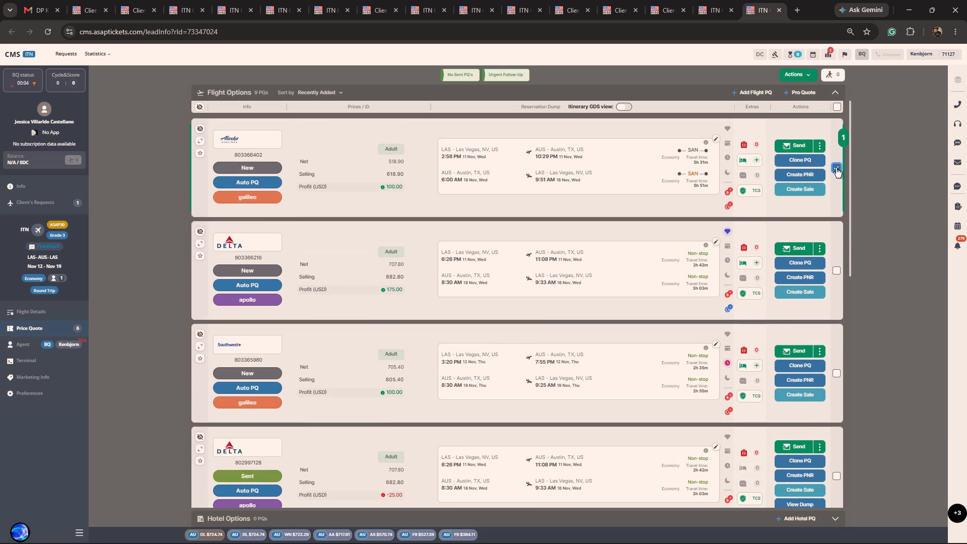
pyautogui.click(837, 274)
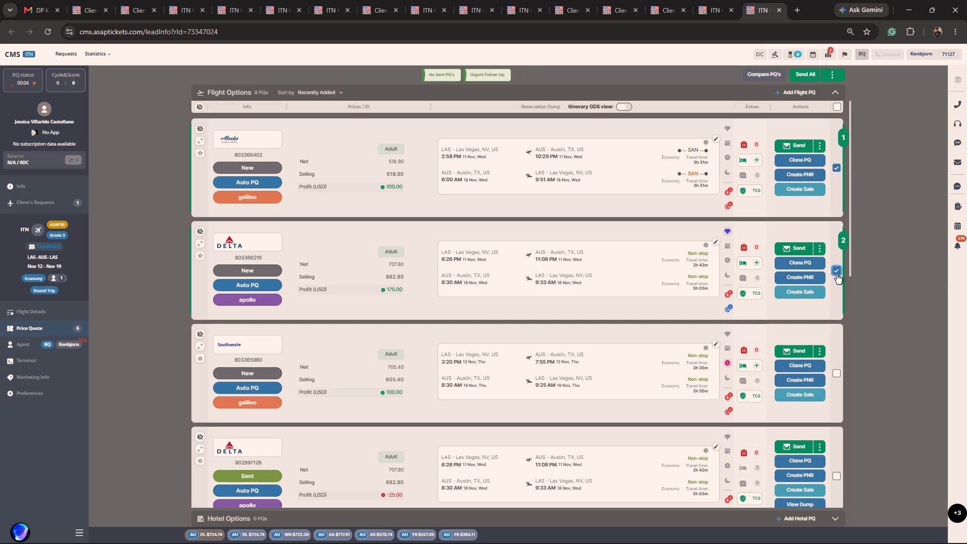
pyautogui.click(837, 369)
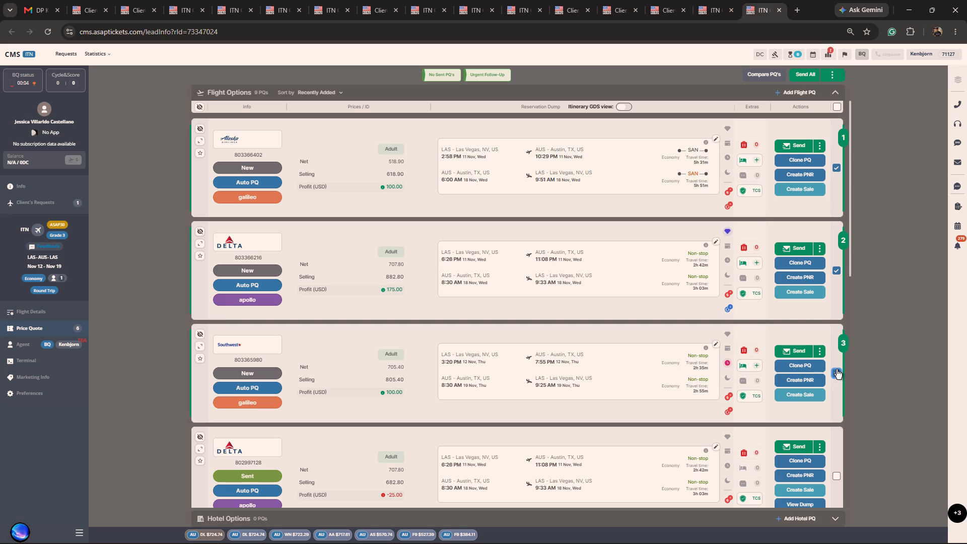
pyautogui.click(803, 72)
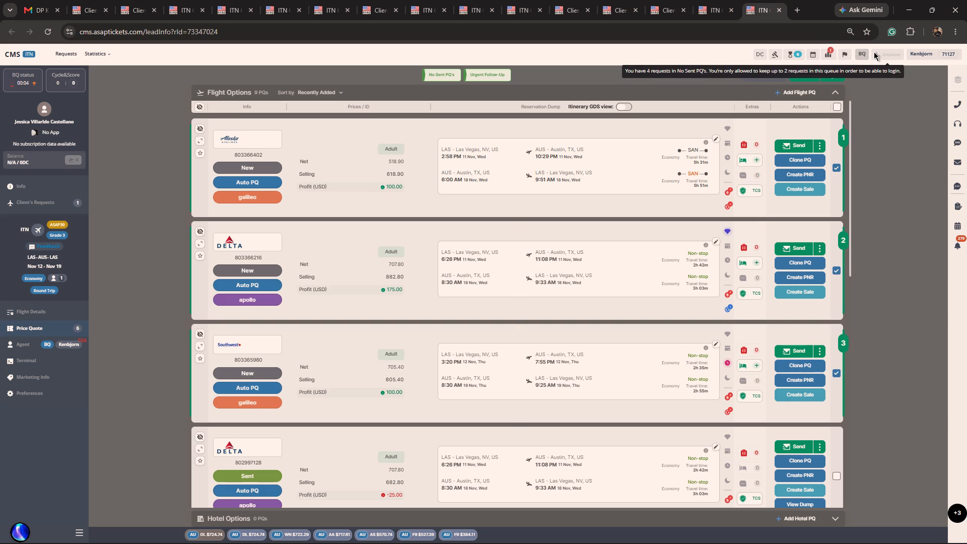
pyautogui.click(831, 79)
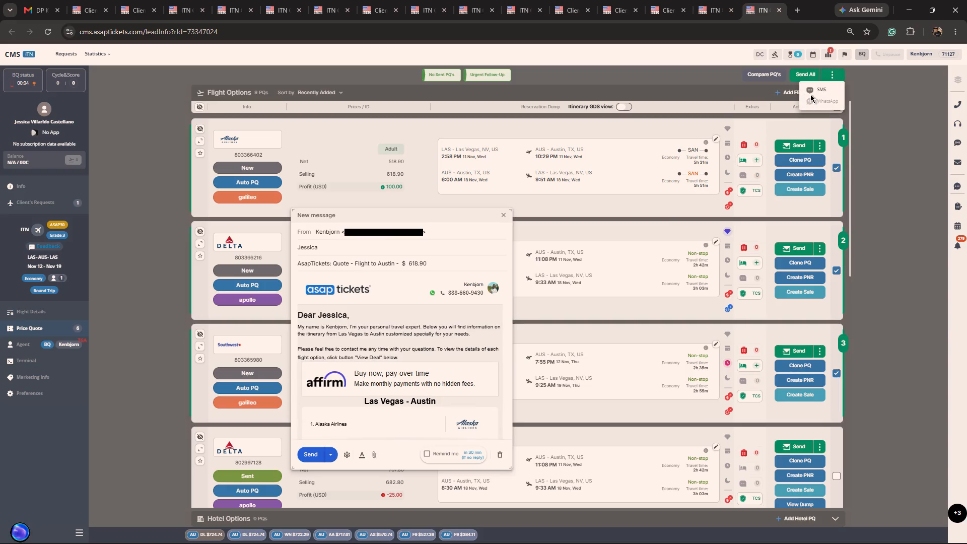
pyautogui.click(817, 88)
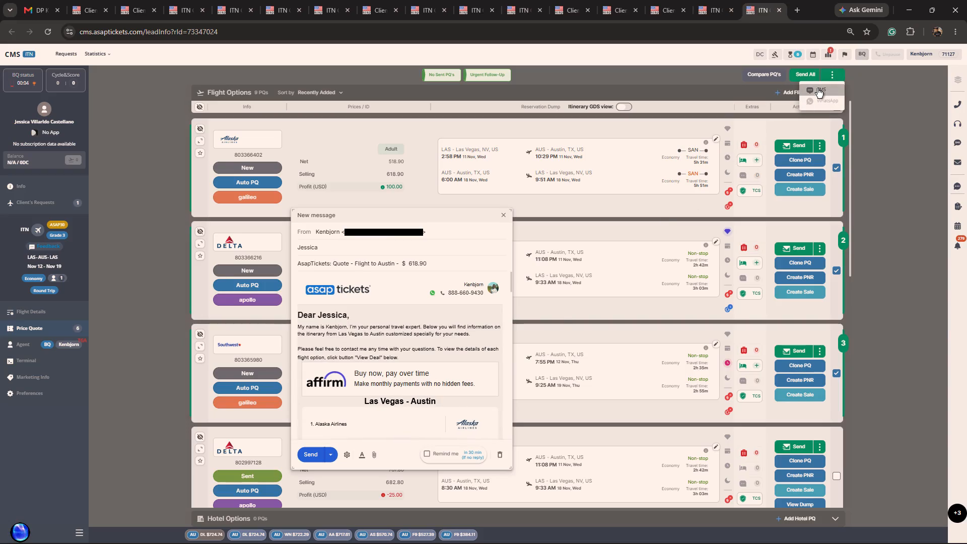
pyautogui.click(551, 317)
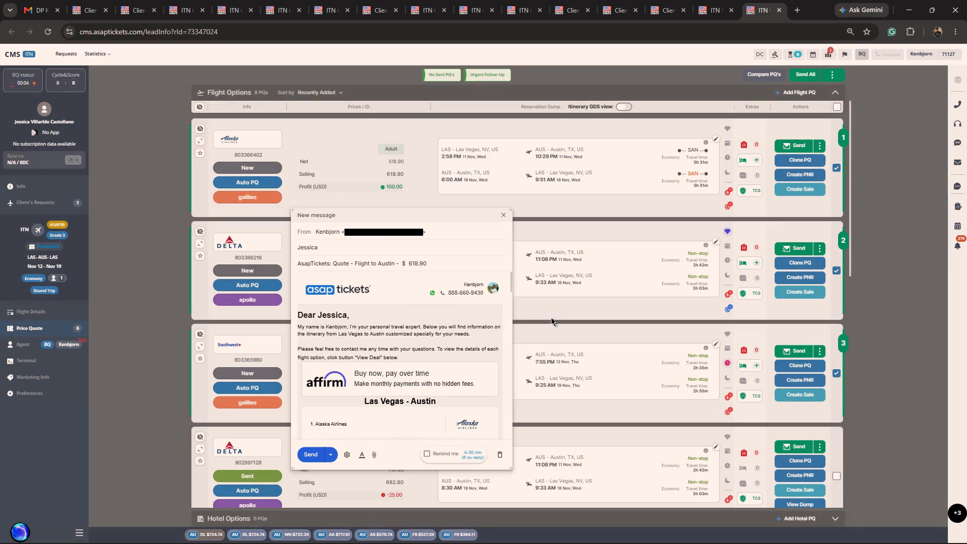
pyautogui.click(313, 454)
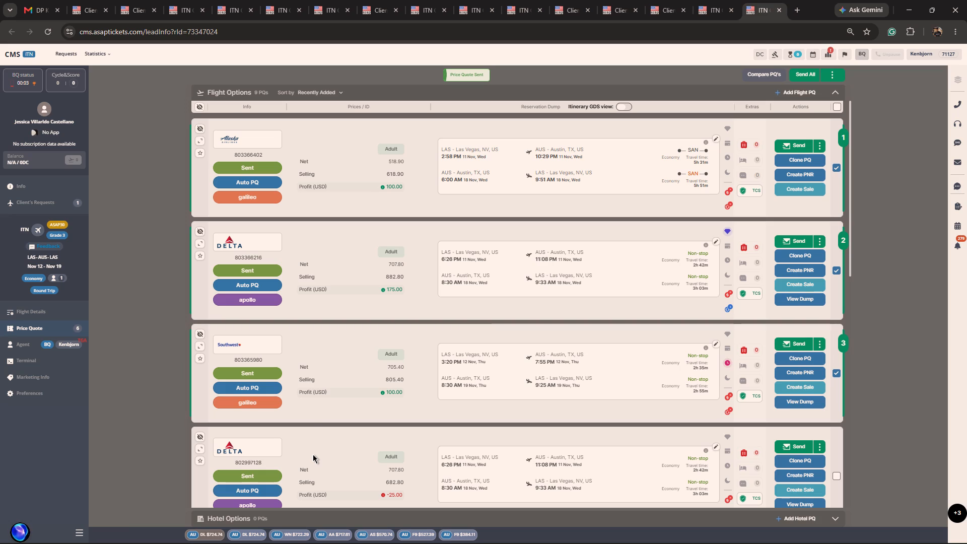
# Close the LAS-AUS-LAS request and turn off the itinerary GDS view for the YTO-BZE-YTO flight options.
pyautogui.click(778, 9)
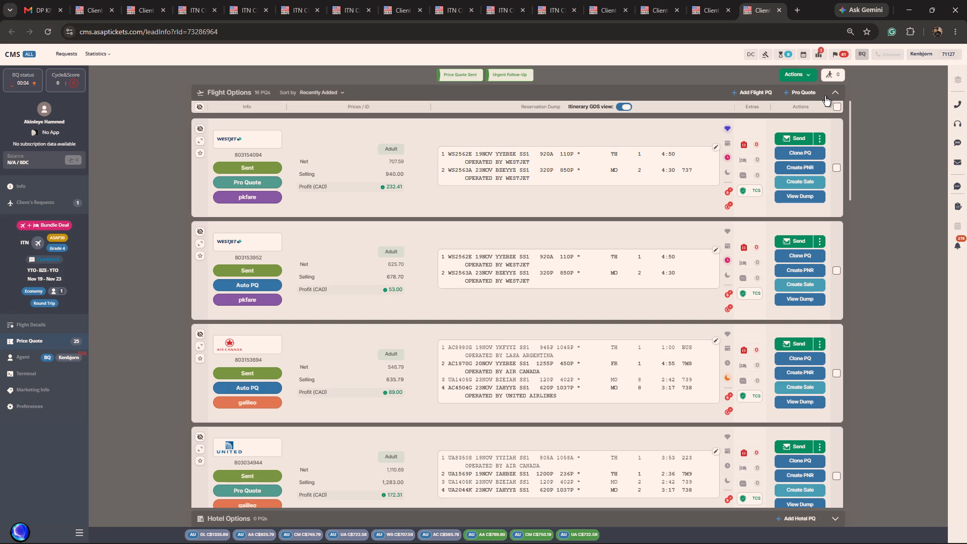
pyautogui.click(629, 108)
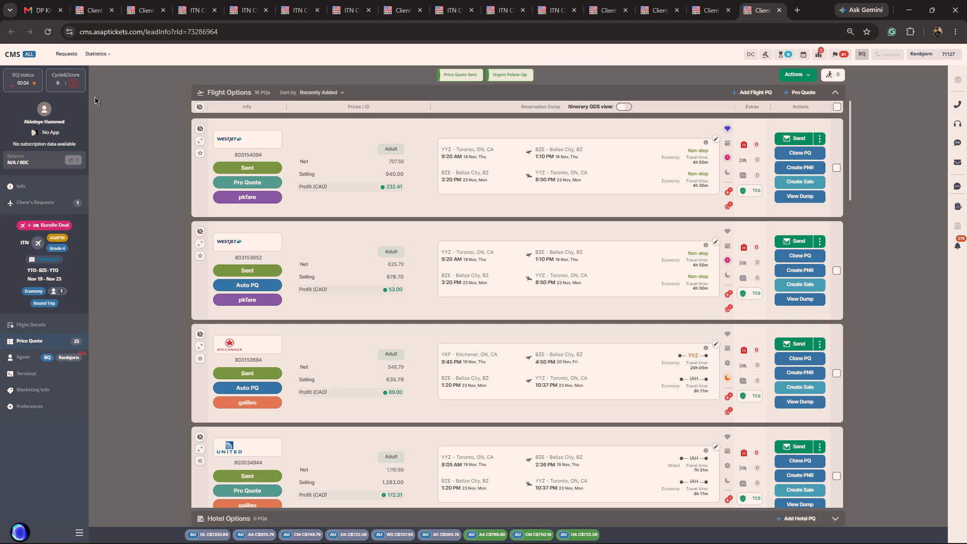
# Call the YTO-BZE-YTO client from the client's call history and answer the click-to-call in SoftPhone.
pyautogui.click(46, 105)
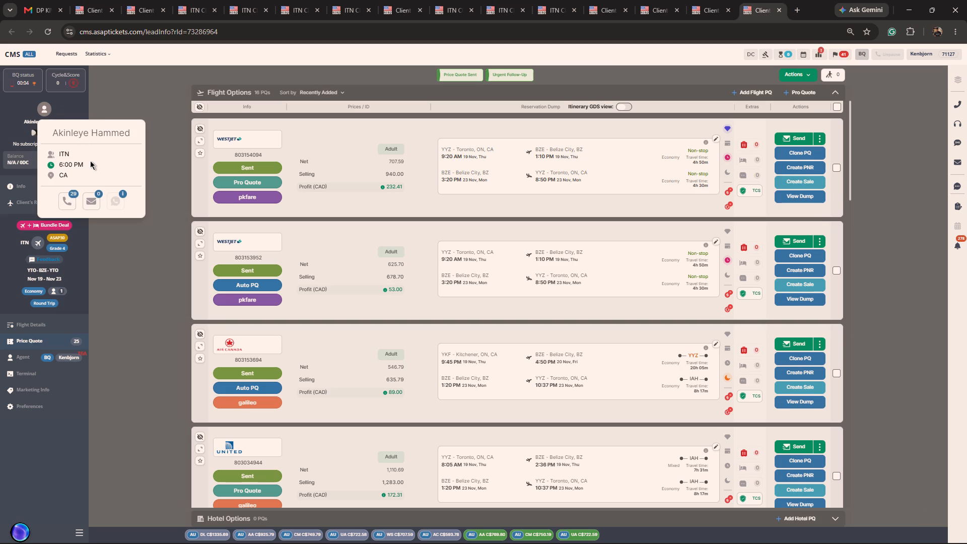
pyautogui.click(68, 207)
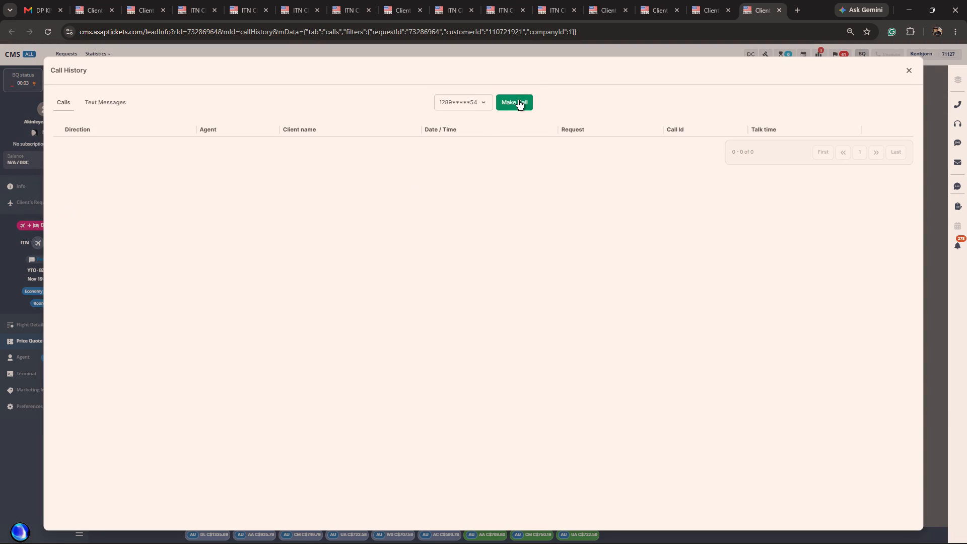
pyautogui.click(521, 99)
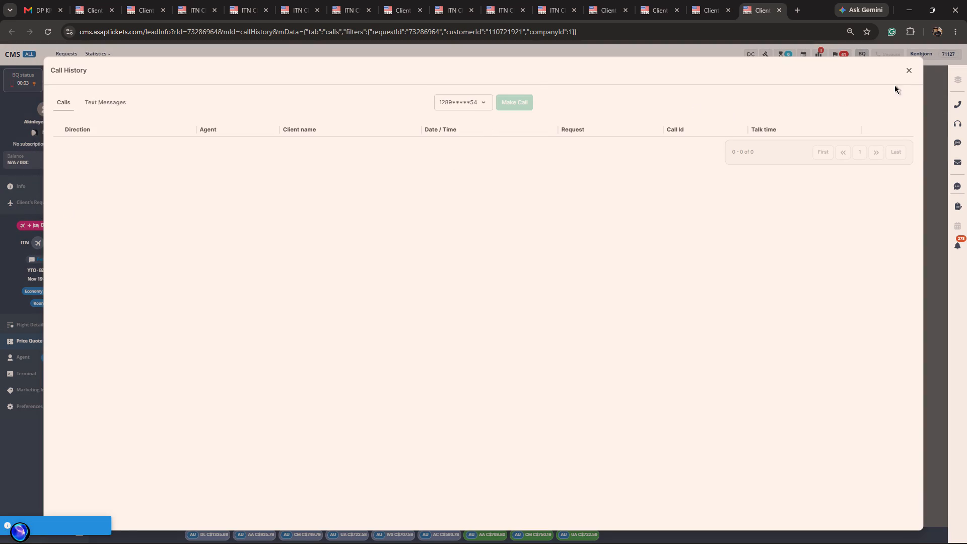
pyautogui.click(912, 68)
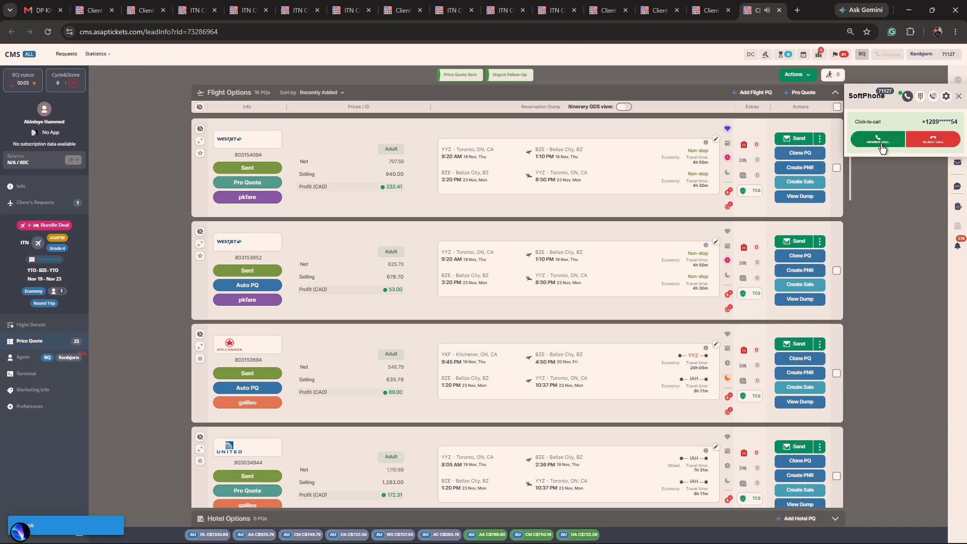
pyautogui.click(881, 144)
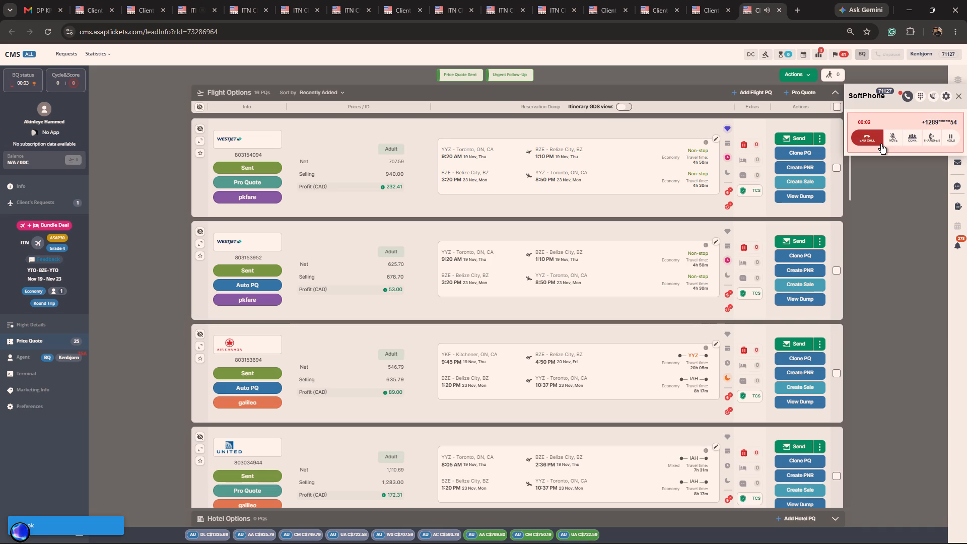
# Select the WestJet 940.00, WestJet 678.70 and Air Canada 635.79 quotes and send them together to the client by SMS and email.
pyautogui.click(837, 167)
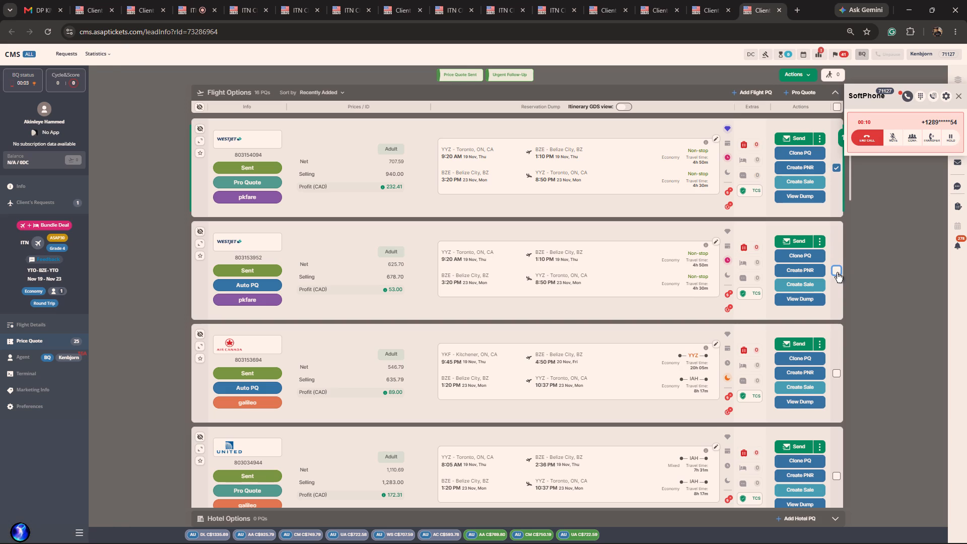
pyautogui.click(837, 273)
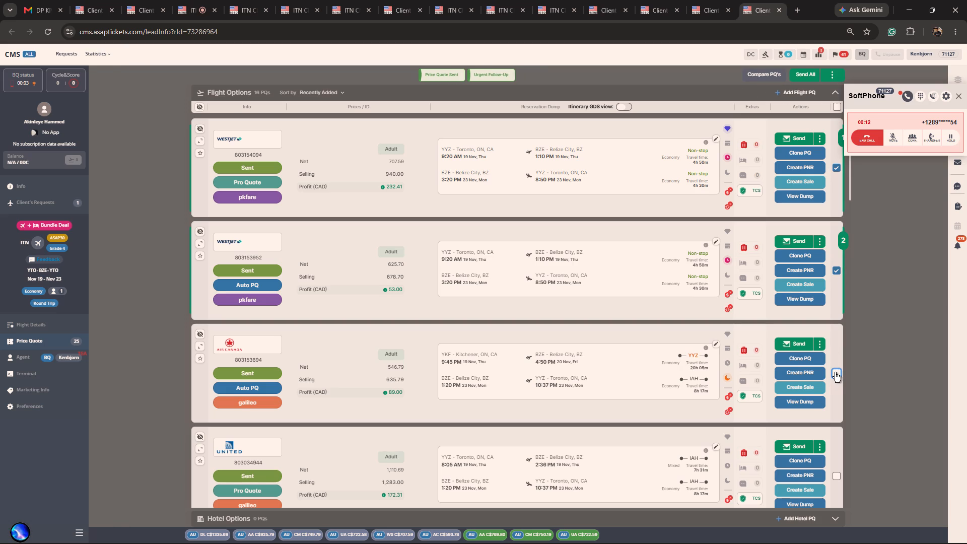
pyautogui.click(835, 372)
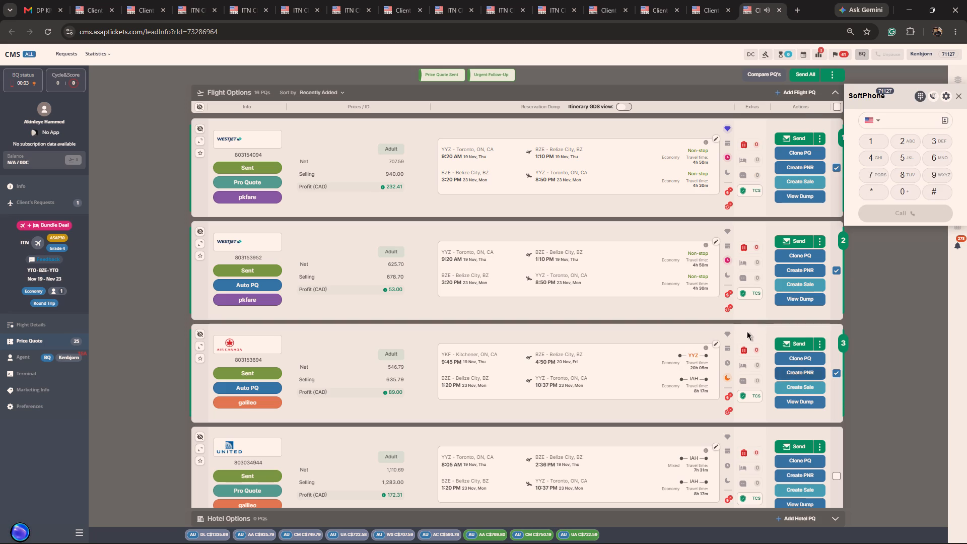
pyautogui.click(807, 79)
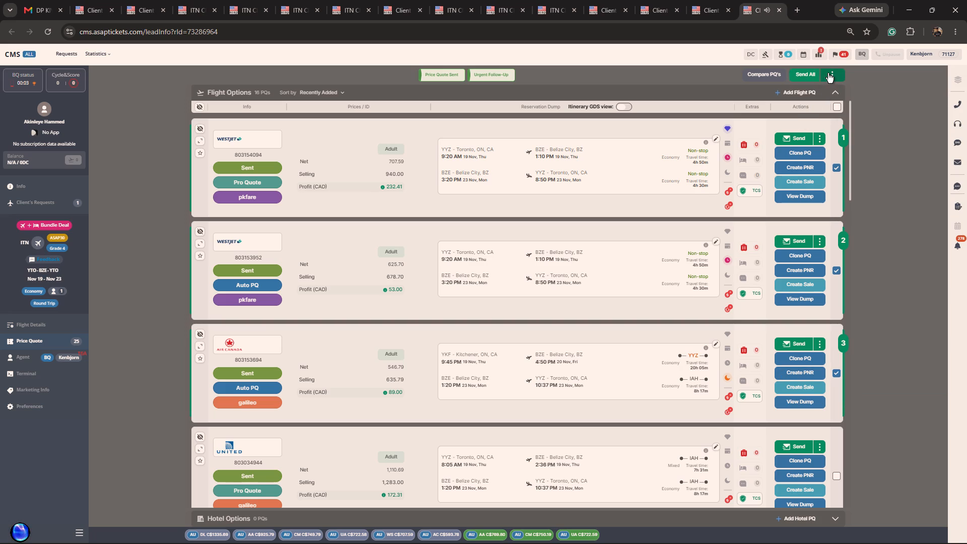
pyautogui.click(830, 73)
pyautogui.click(820, 89)
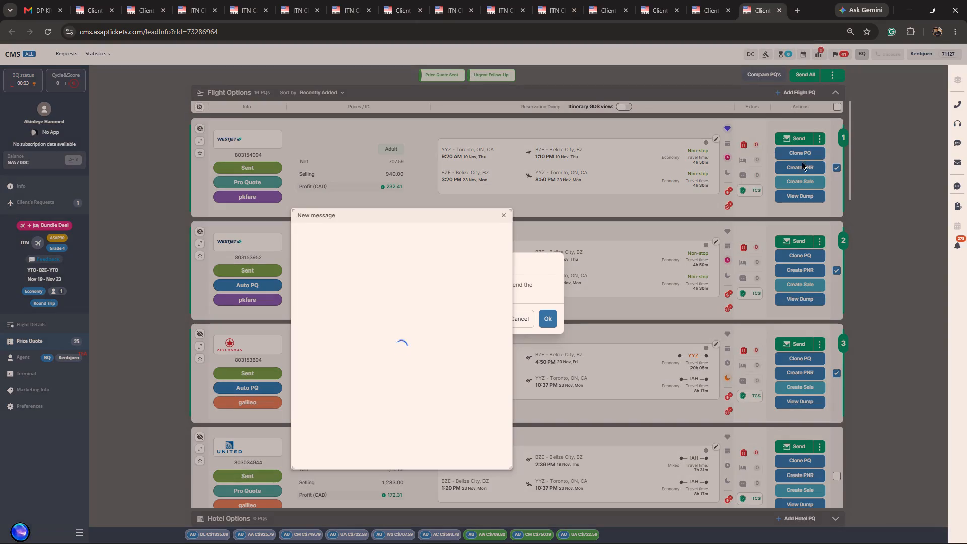
pyautogui.click(547, 317)
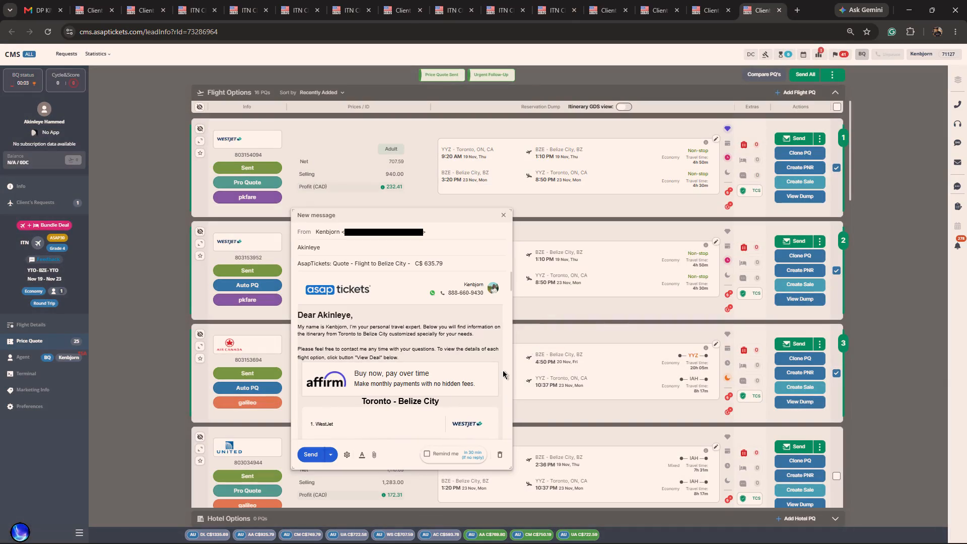
pyautogui.click(312, 457)
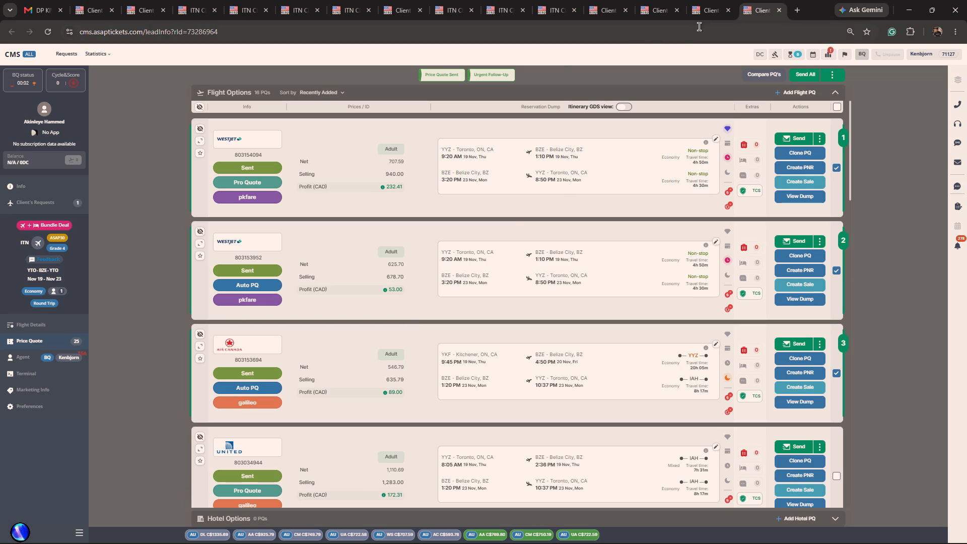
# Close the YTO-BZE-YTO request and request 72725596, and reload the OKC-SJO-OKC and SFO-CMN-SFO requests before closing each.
pyautogui.click(778, 14)
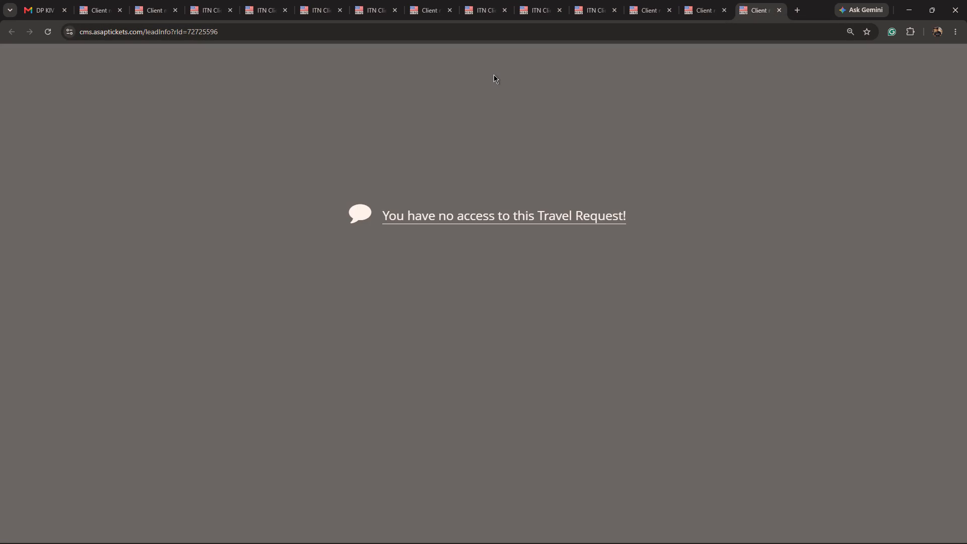
pyautogui.click(781, 11)
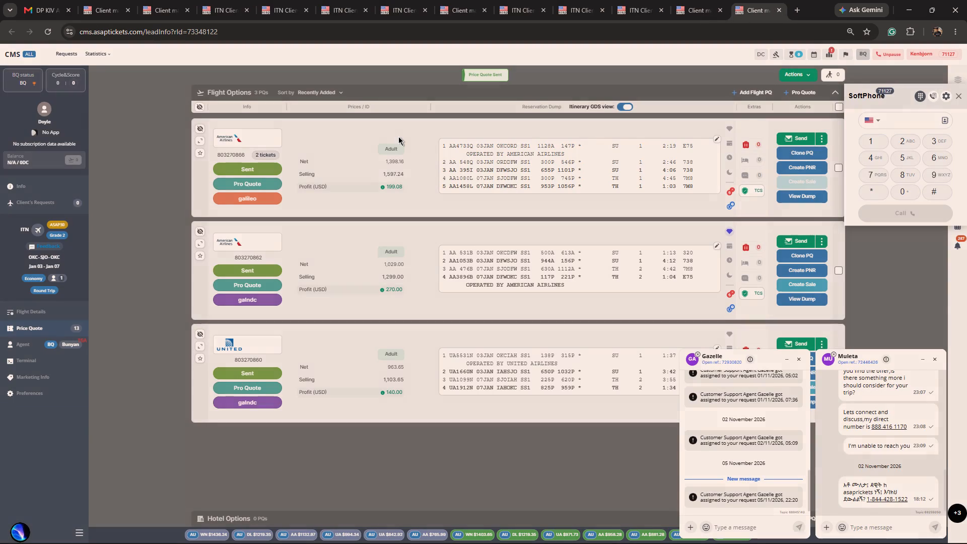
pyautogui.click(49, 32)
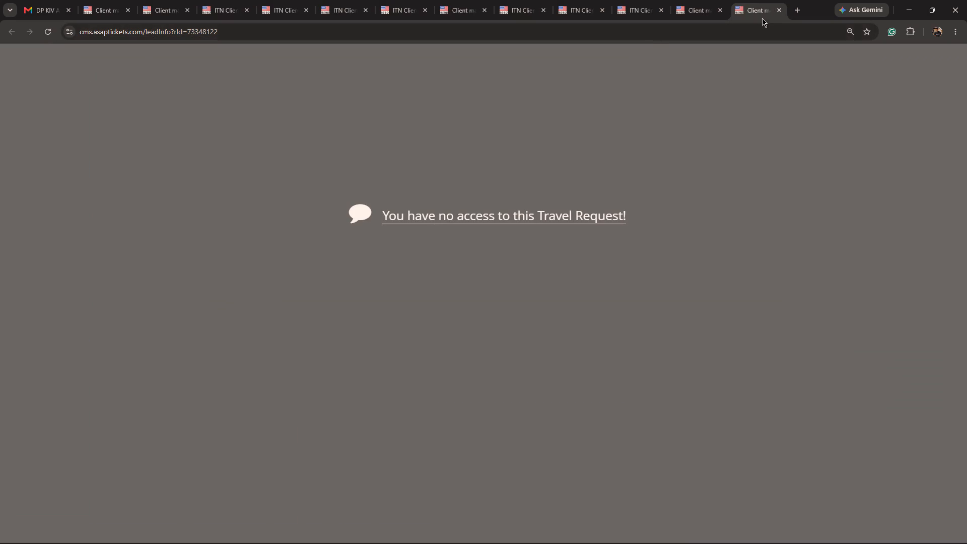
pyautogui.click(776, 12)
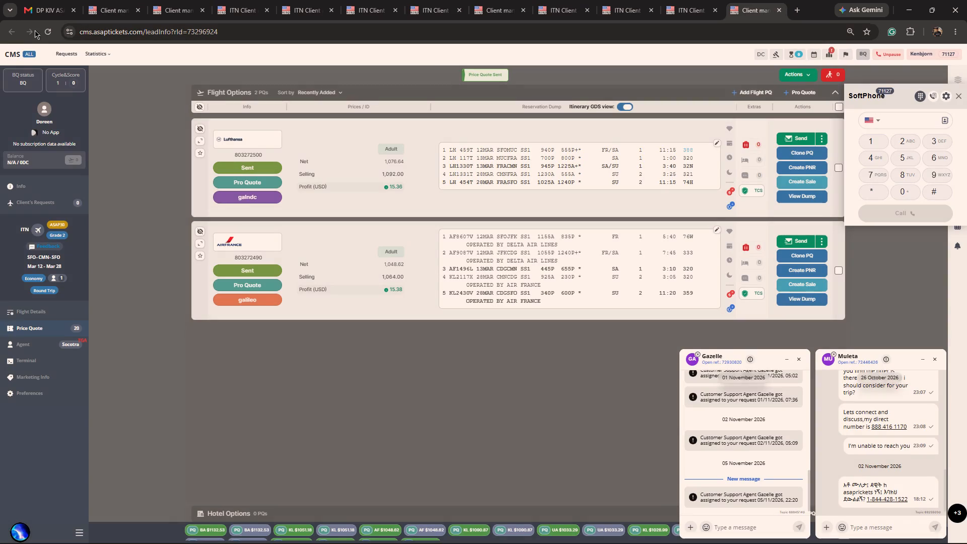
pyautogui.click(46, 32)
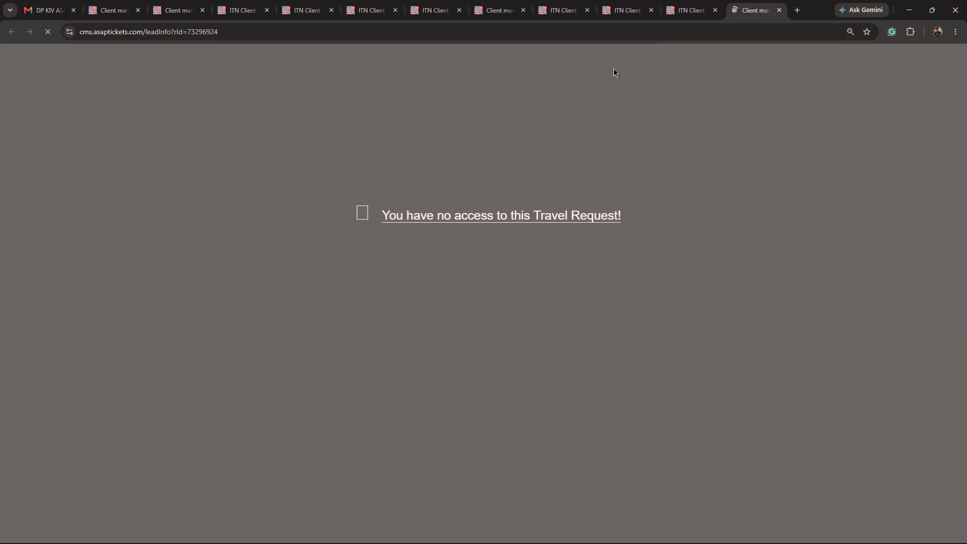
pyautogui.click(777, 8)
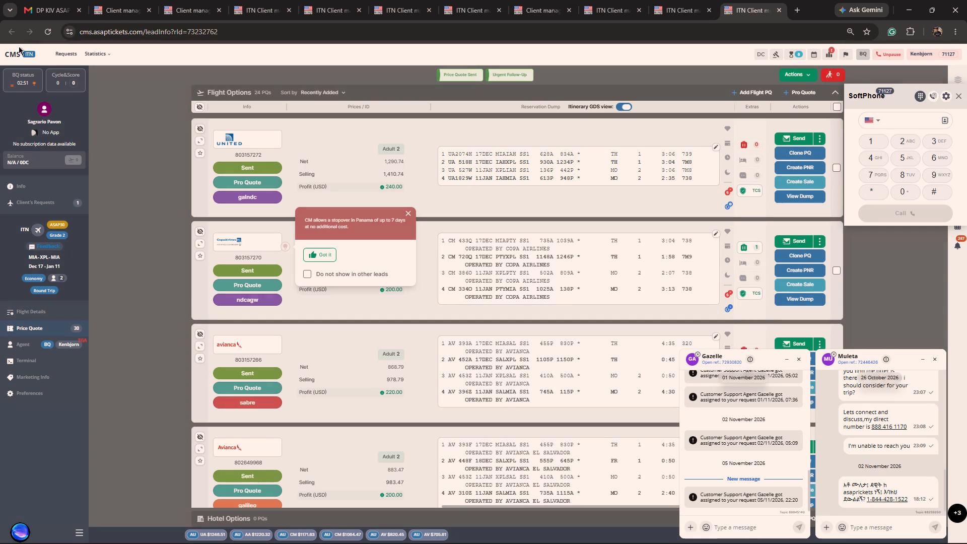
# Reload the MIA-XPL-MIA request, call its client from the call history and answer the click-to-call in SoftPhone.
pyautogui.click(47, 34)
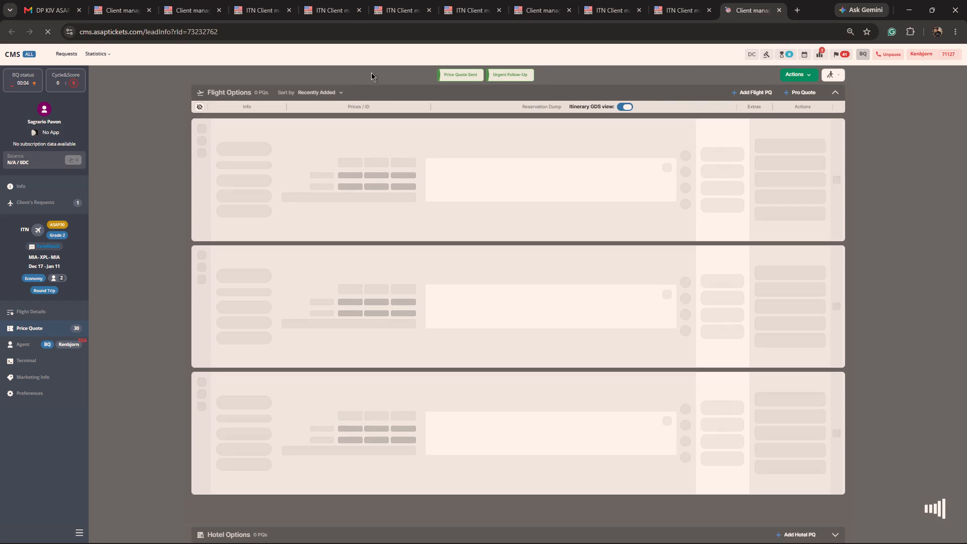
pyautogui.click(41, 107)
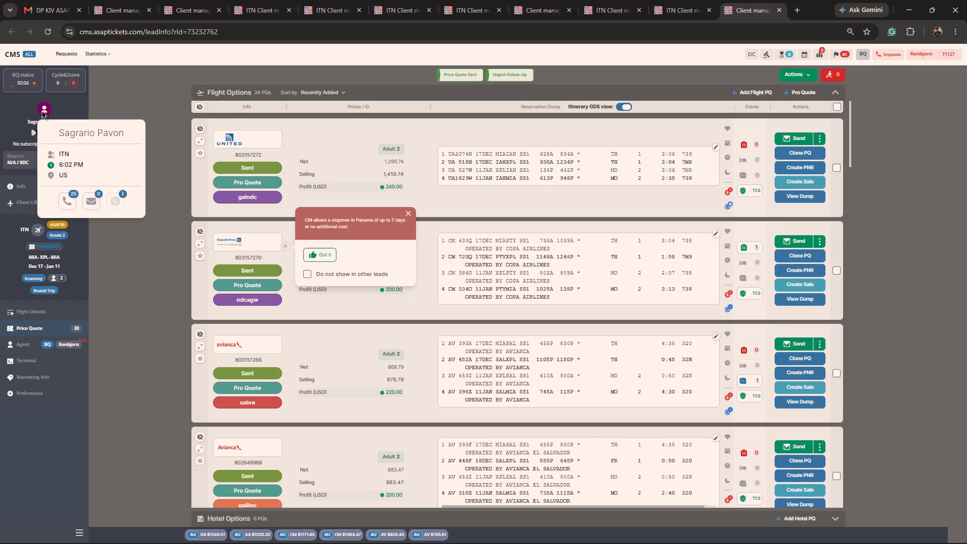
pyautogui.click(63, 196)
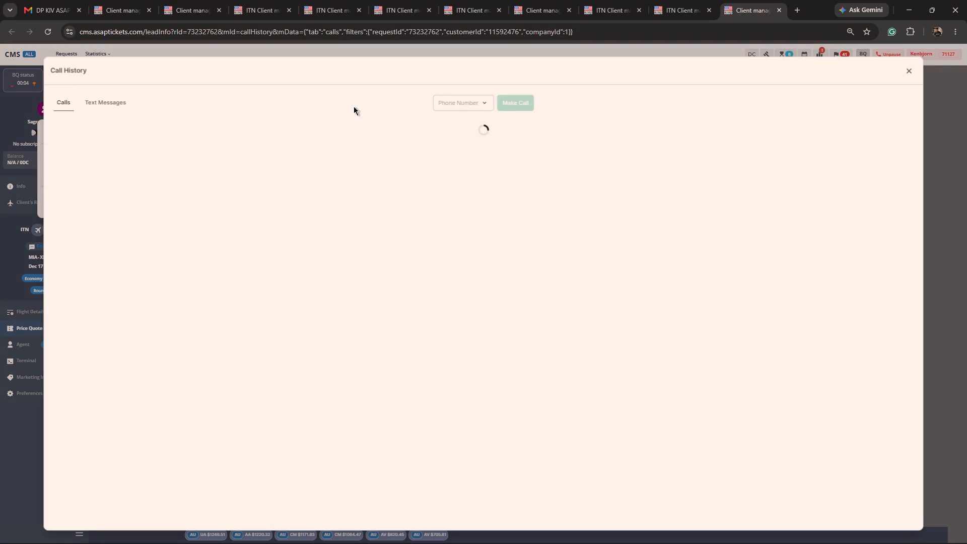
pyautogui.click(506, 98)
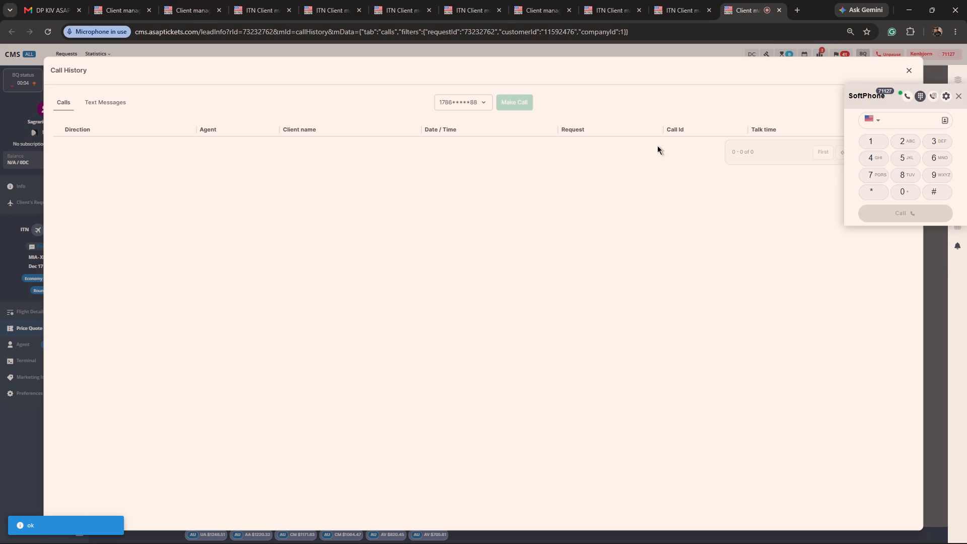
pyautogui.click(905, 93)
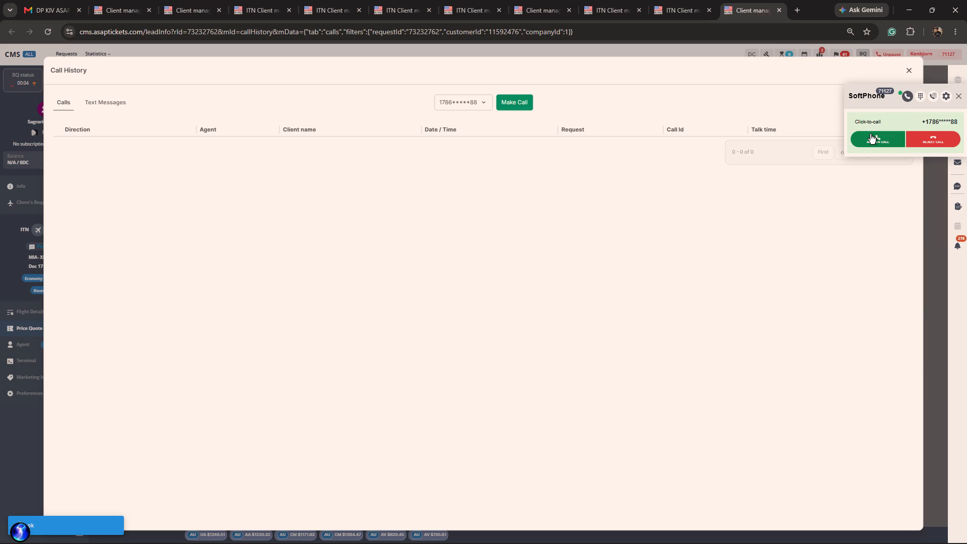
pyautogui.click(870, 134)
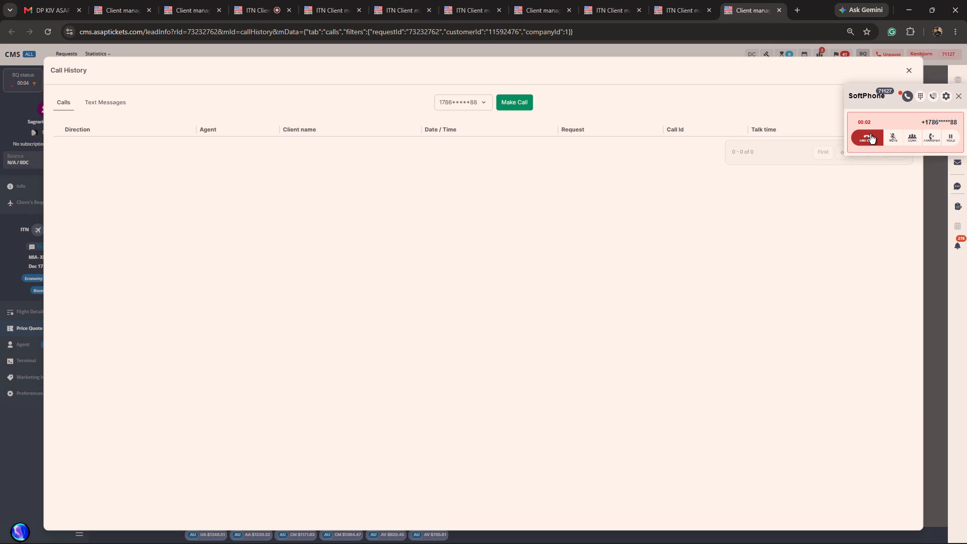
pyautogui.click(909, 71)
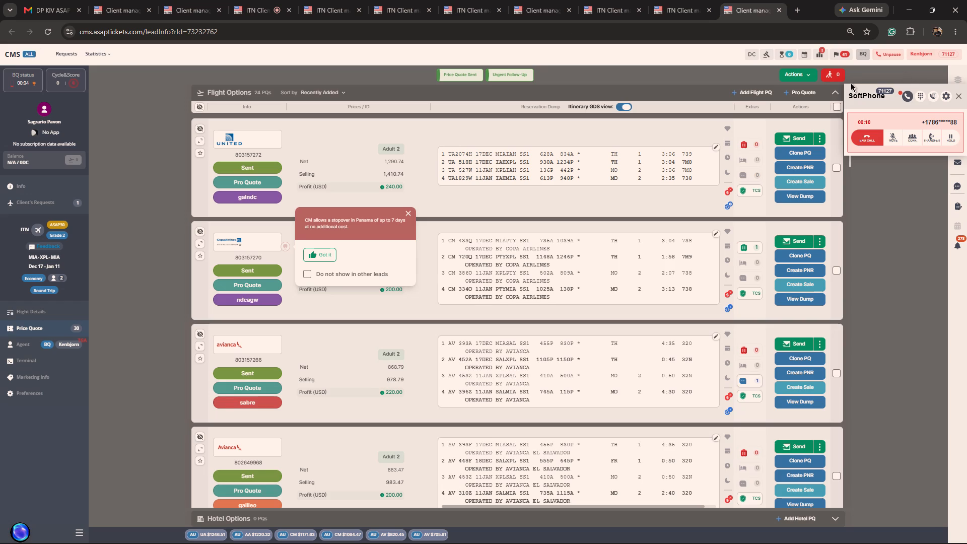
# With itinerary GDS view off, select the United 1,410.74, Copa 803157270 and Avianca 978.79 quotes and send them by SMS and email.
pyautogui.click(622, 107)
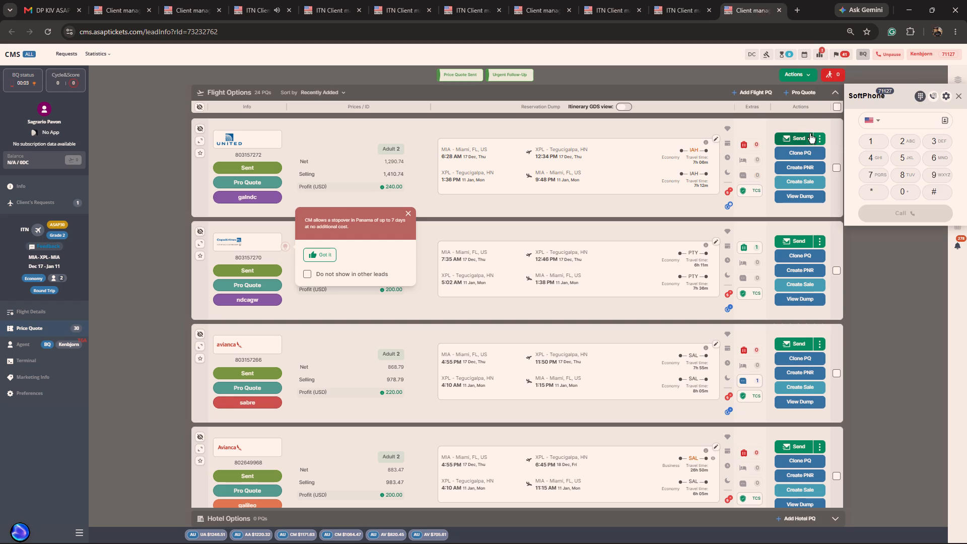
pyautogui.click(837, 163)
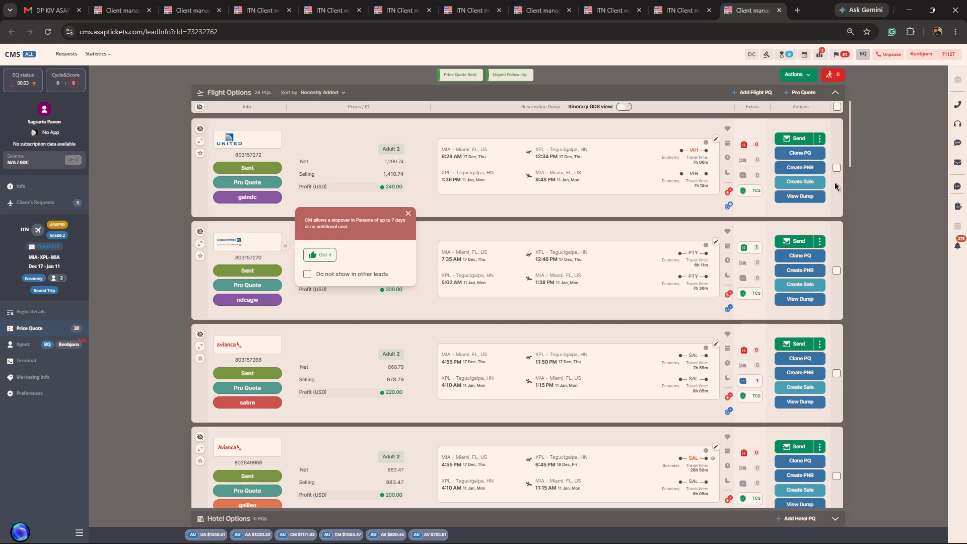
pyautogui.click(836, 169)
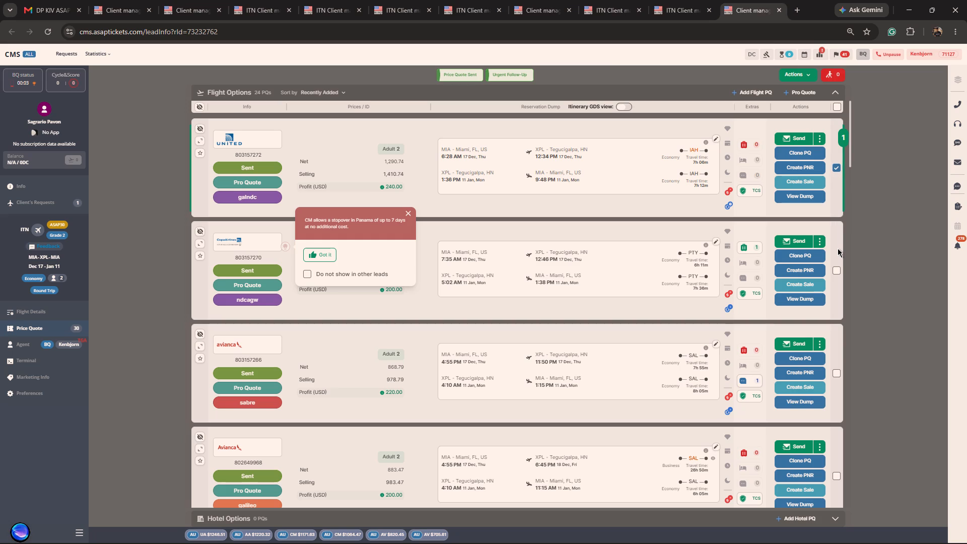
pyautogui.click(832, 269)
pyautogui.click(837, 374)
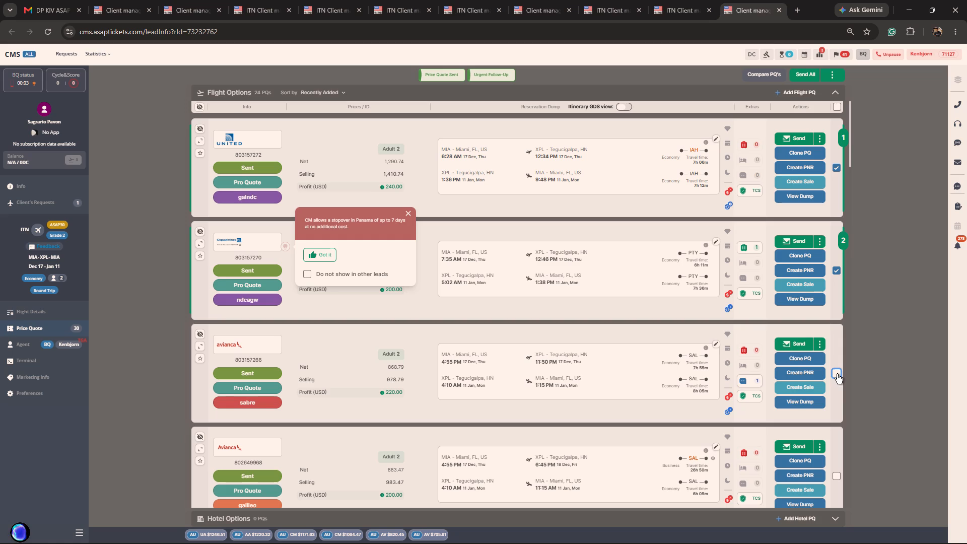
pyautogui.click(809, 79)
pyautogui.click(831, 74)
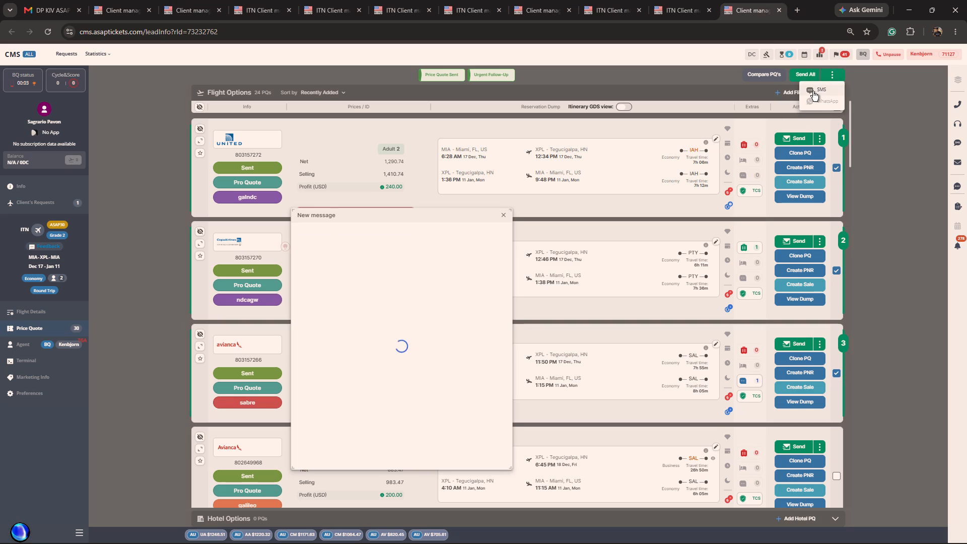
pyautogui.click(813, 91)
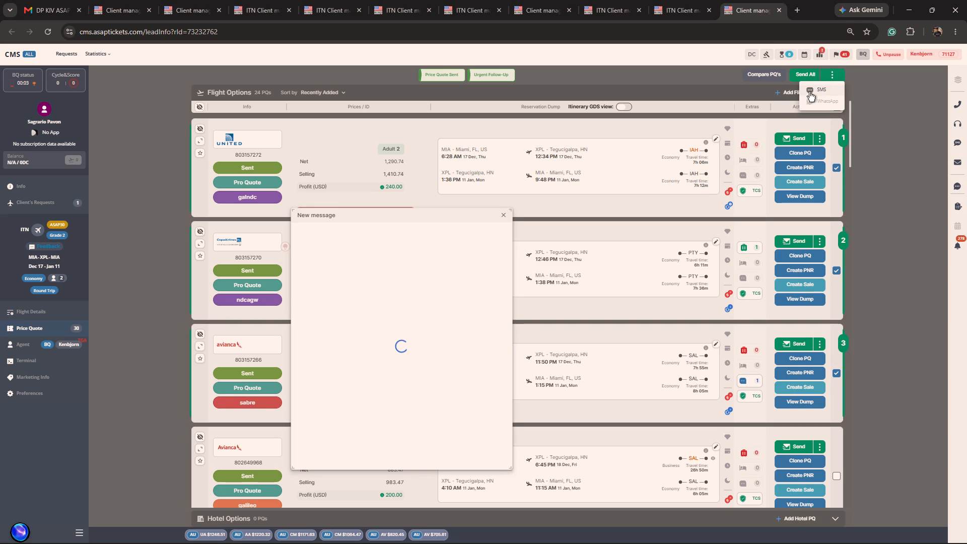
pyautogui.click(813, 90)
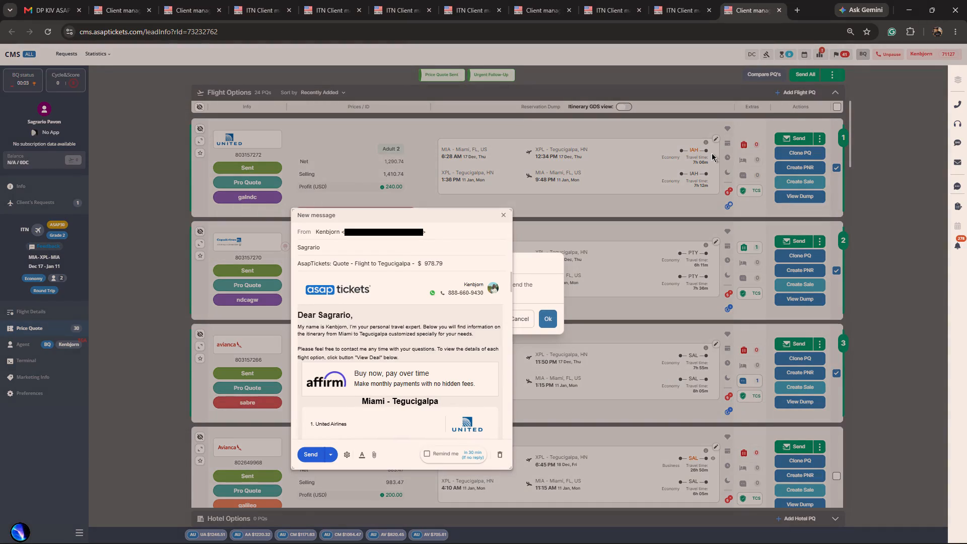
pyautogui.click(545, 311)
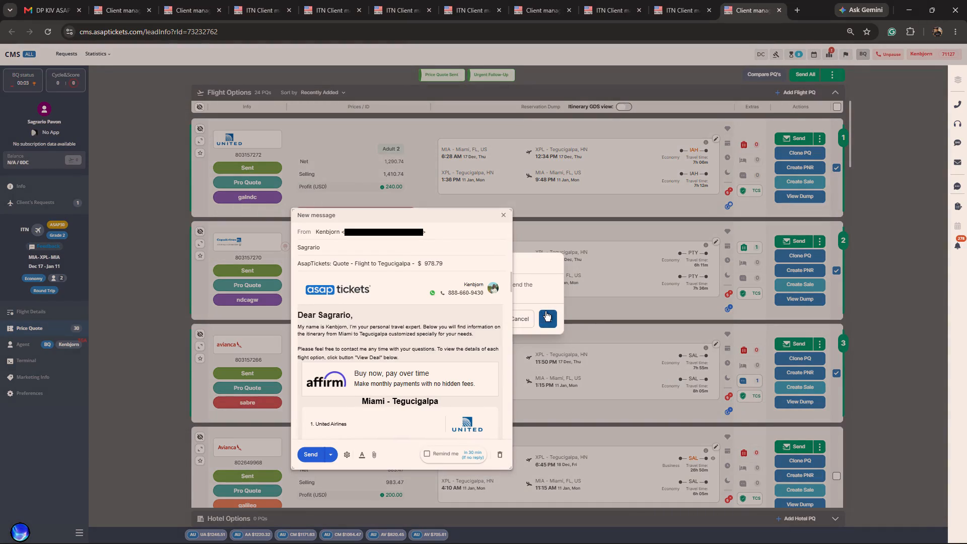
pyautogui.click(314, 455)
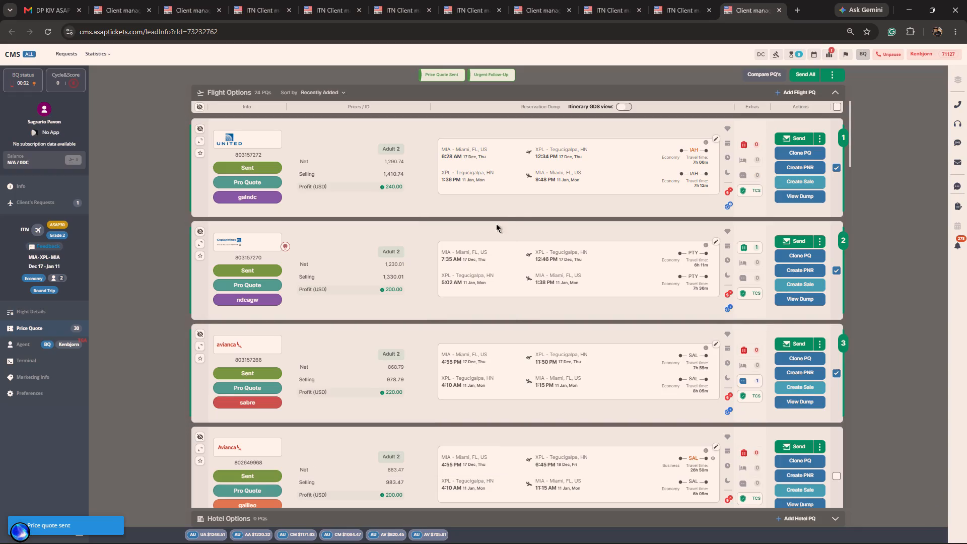
# Close the MIA-XPL-MIA request.
pyautogui.click(779, 9)
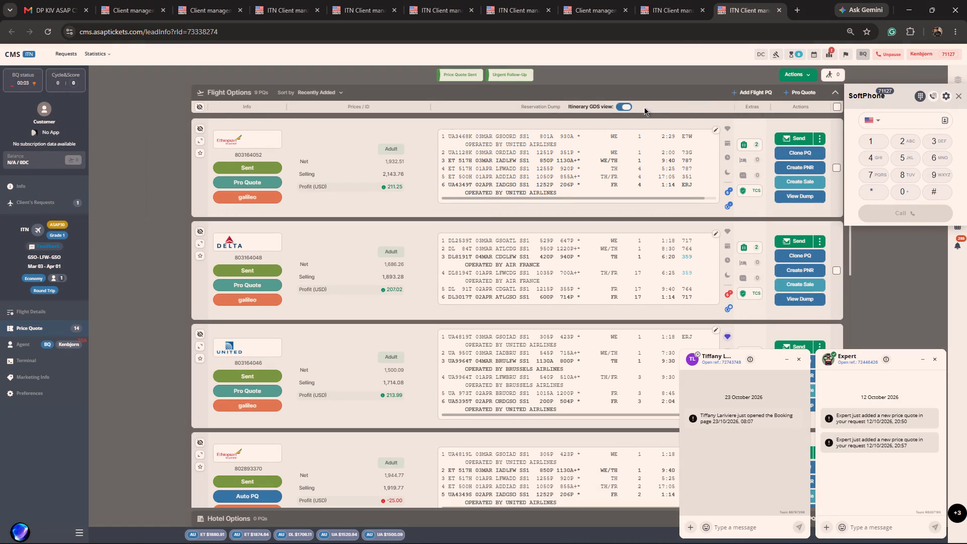
# Turn off itinerary GDS view on the GSO-LFW-GSO request, dismiss the chats, and call its client from the call history, answering in SoftPhone.
pyautogui.click(617, 107)
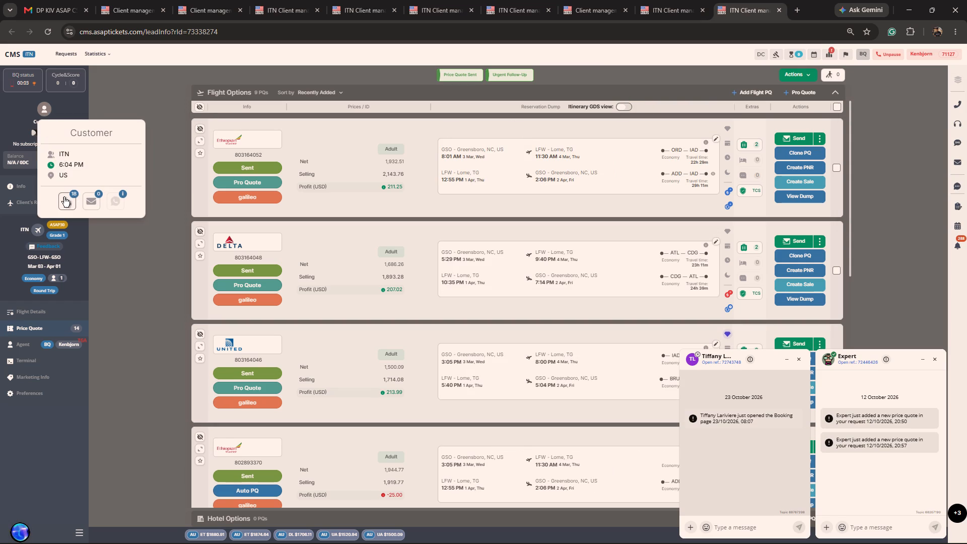
pyautogui.click(64, 197)
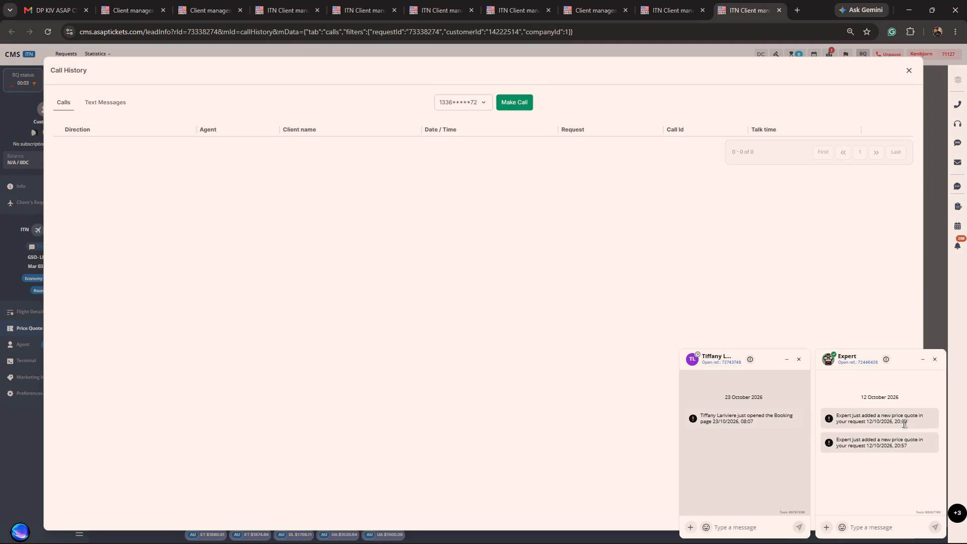
pyautogui.tripleClick(935, 361)
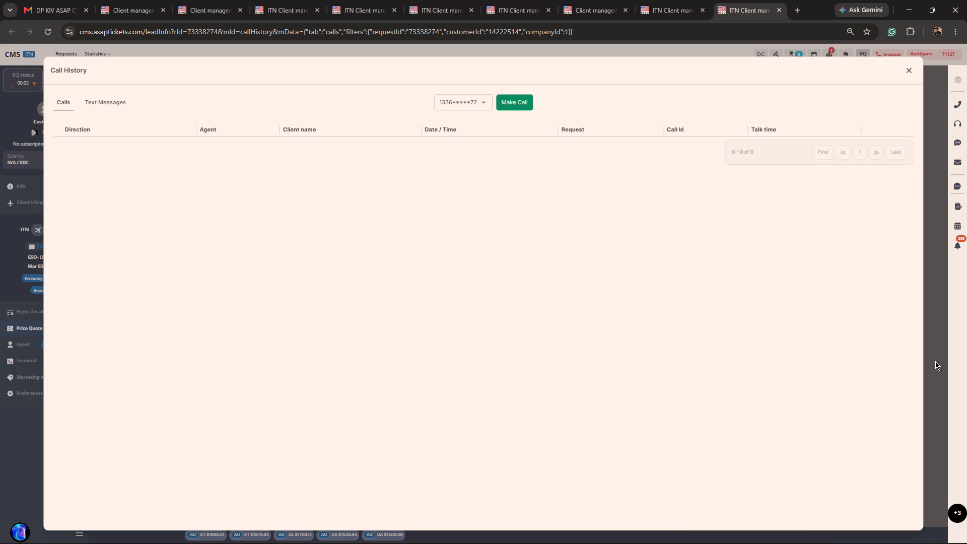
pyautogui.click(517, 102)
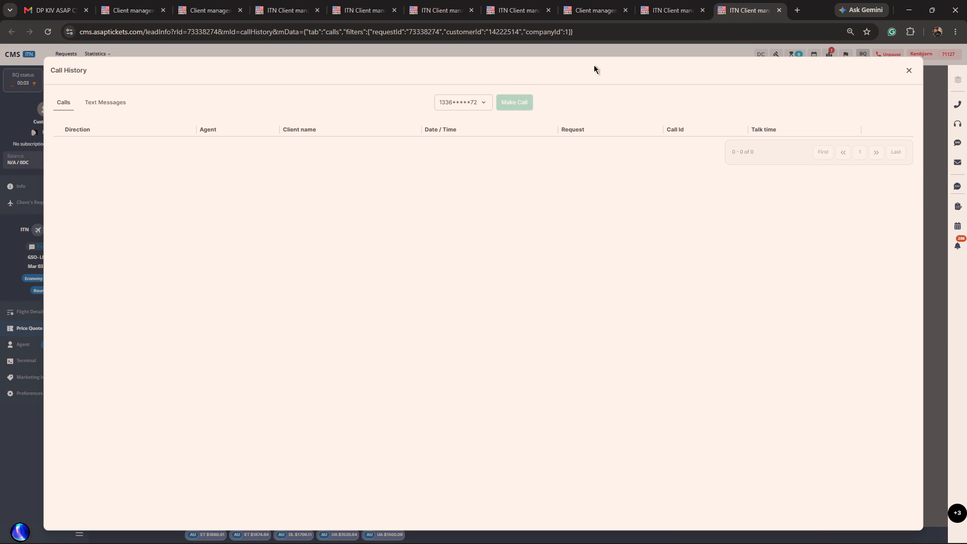
pyautogui.click(909, 70)
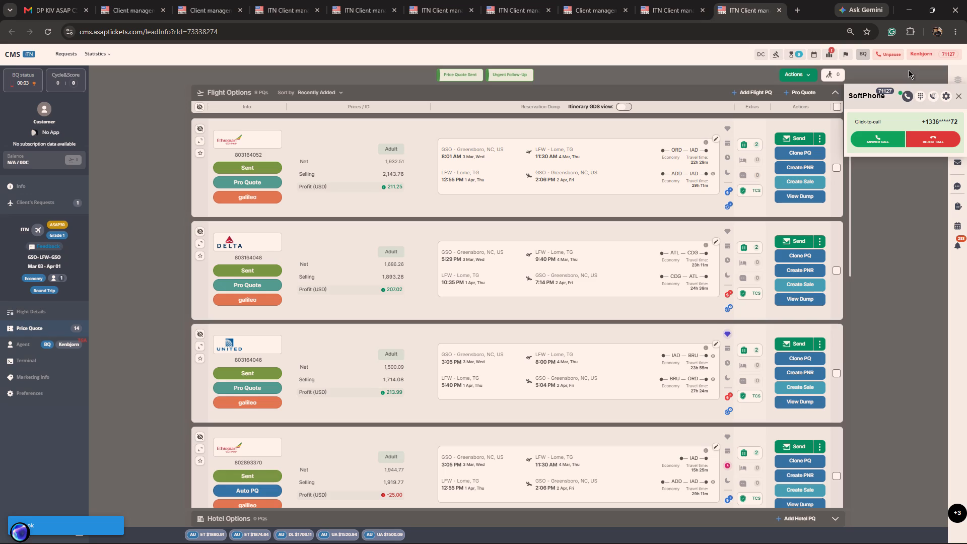
pyautogui.click(877, 142)
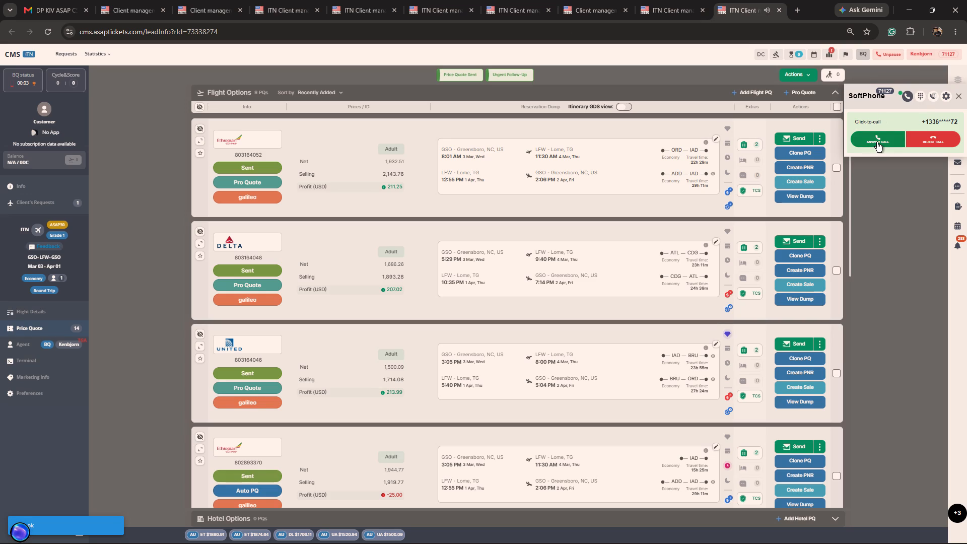
# Select the Ethiopian 2,143.76, Delta 1,893.28 and United 1,714.08 quotes and send them together to the client by SMS and email.
pyautogui.click(834, 163)
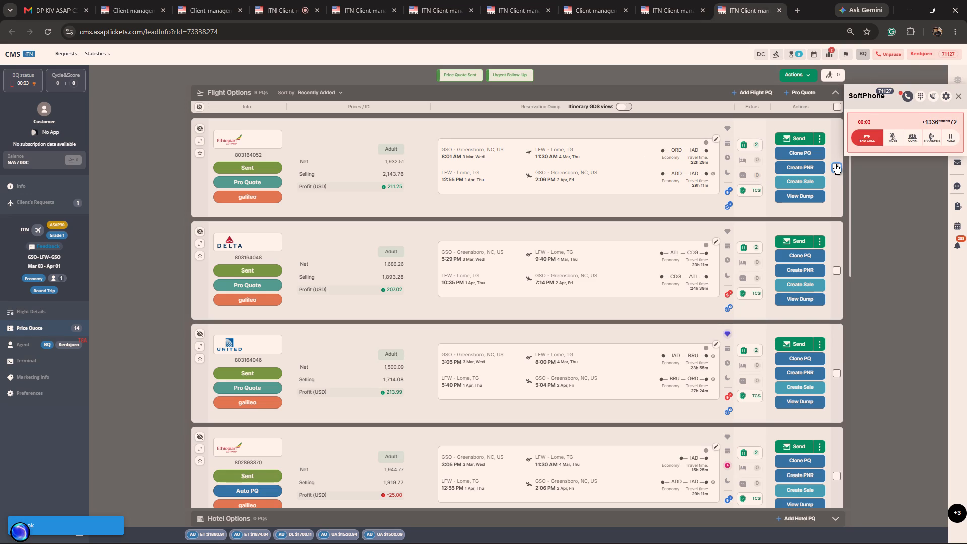
pyautogui.click(837, 168)
pyautogui.click(837, 272)
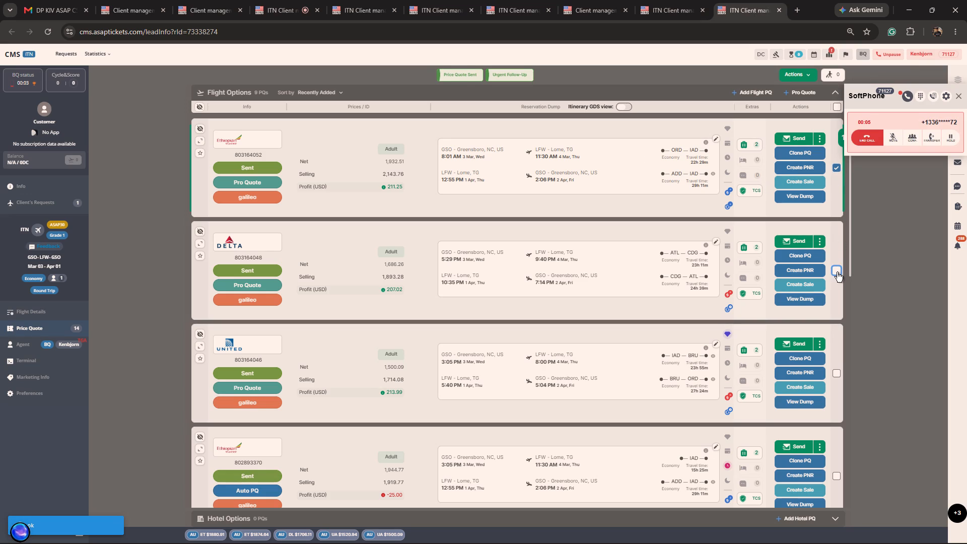
pyautogui.click(838, 374)
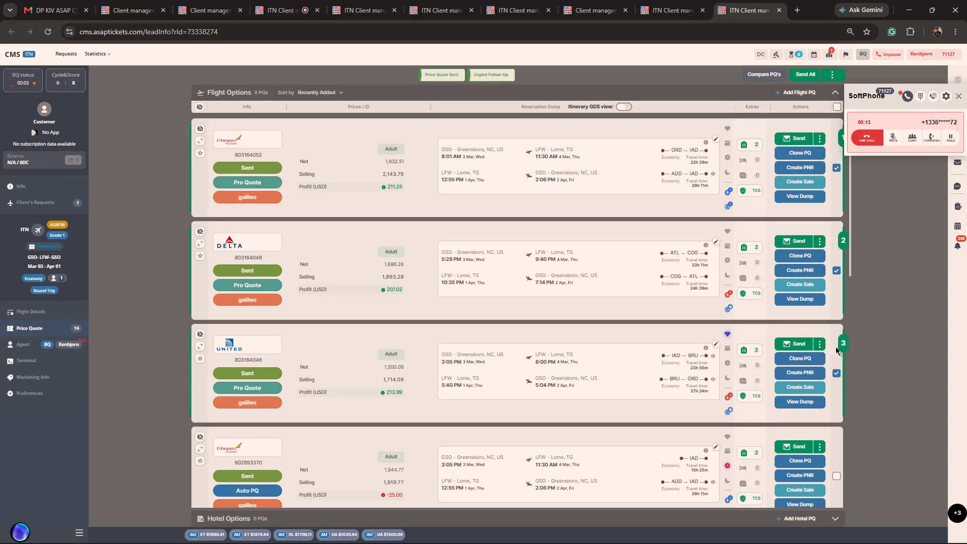
pyautogui.click(804, 72)
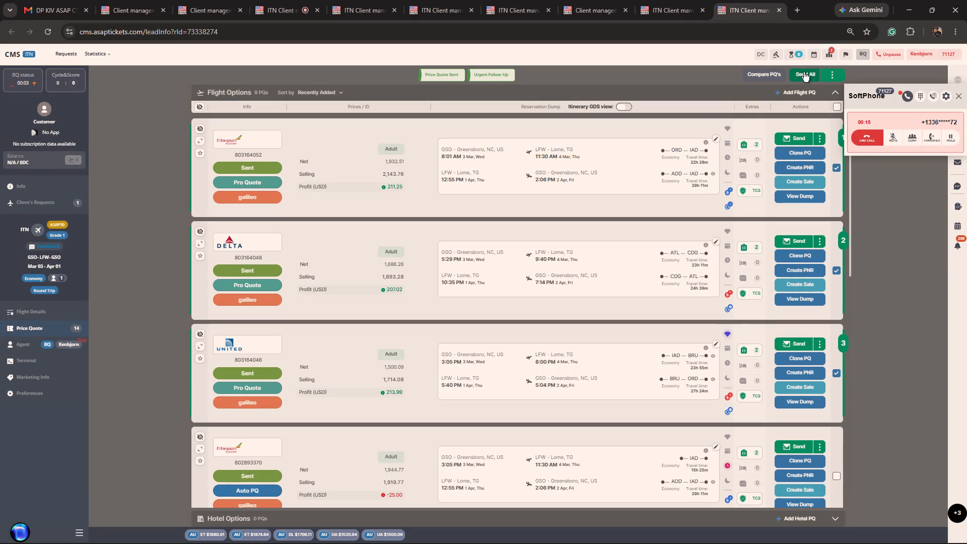
pyautogui.click(833, 74)
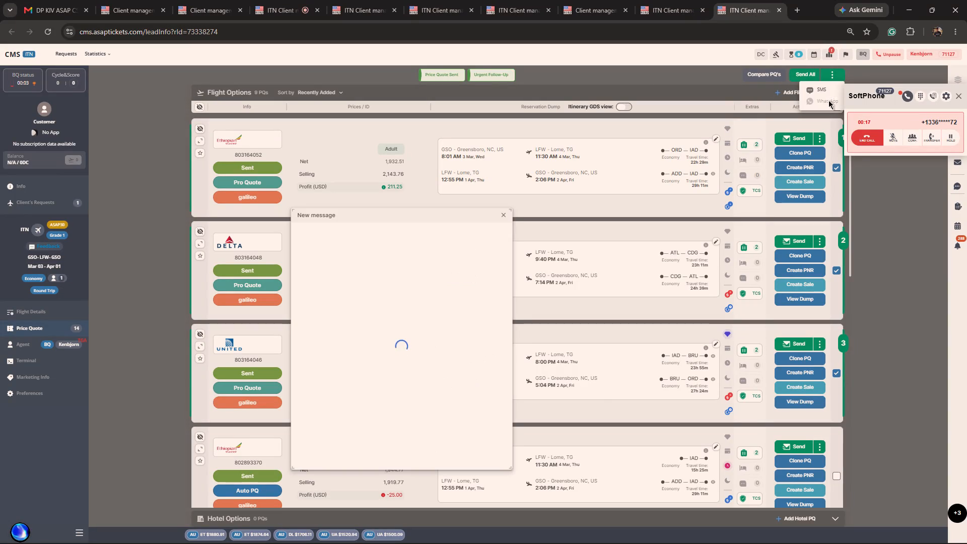
pyautogui.click(824, 87)
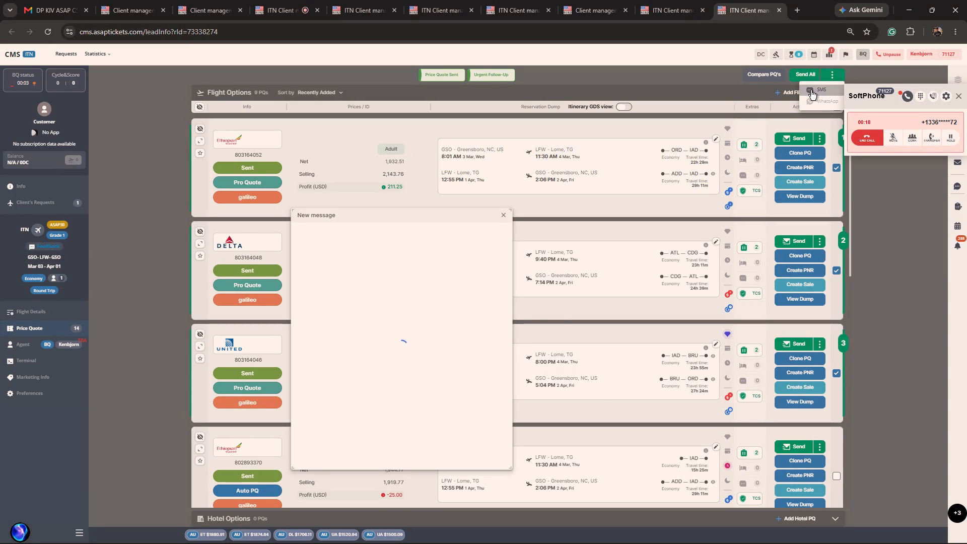
pyautogui.click(548, 323)
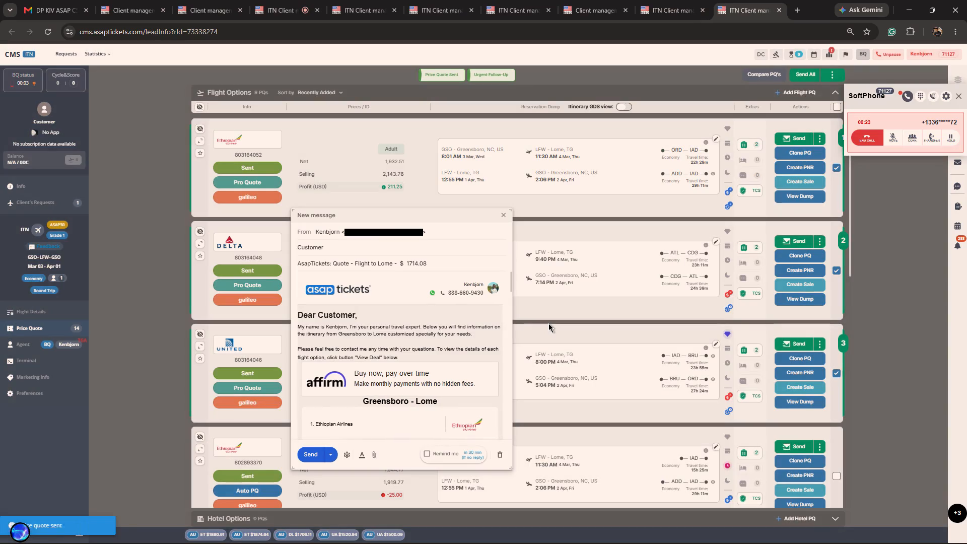
pyautogui.click(313, 456)
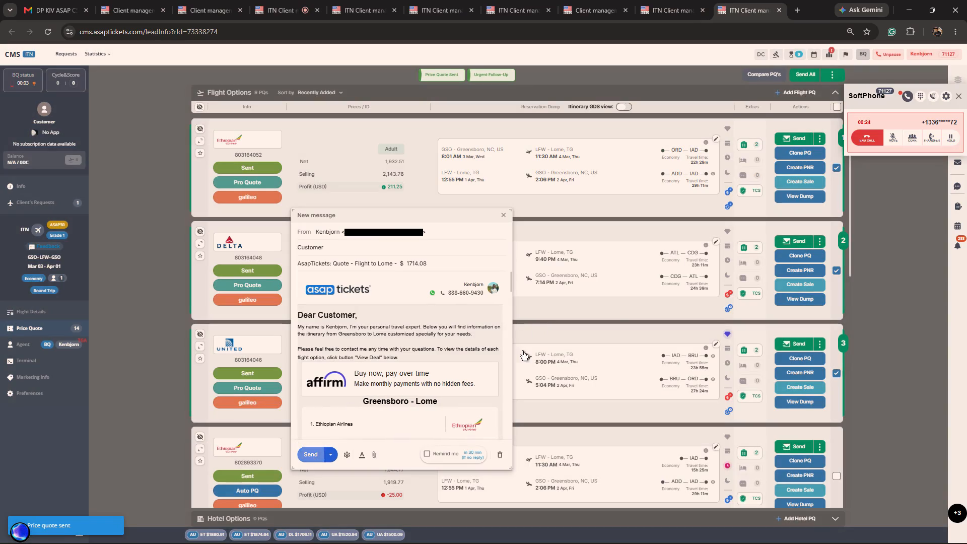
# End the call with the GSO-LFW-GSO client and close that request.
pyautogui.click(872, 139)
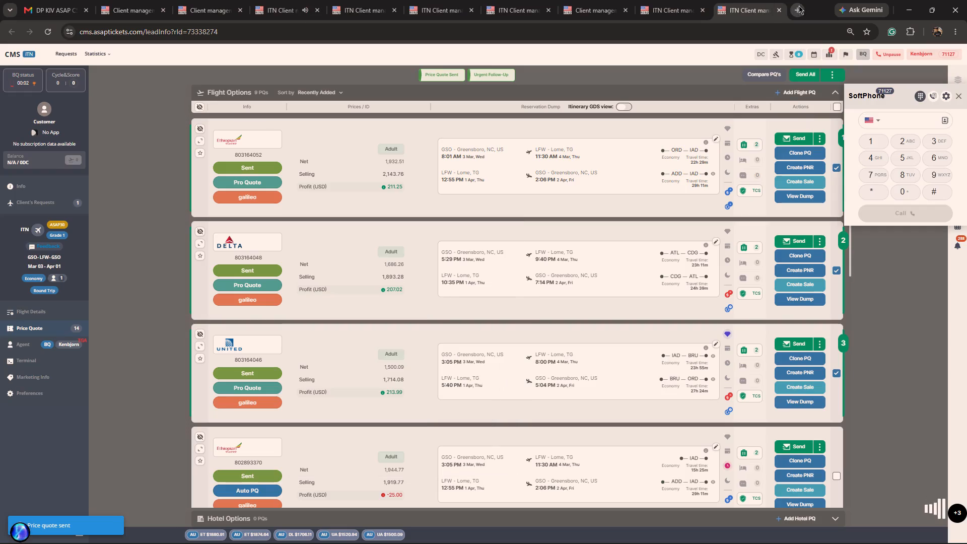
pyautogui.click(780, 11)
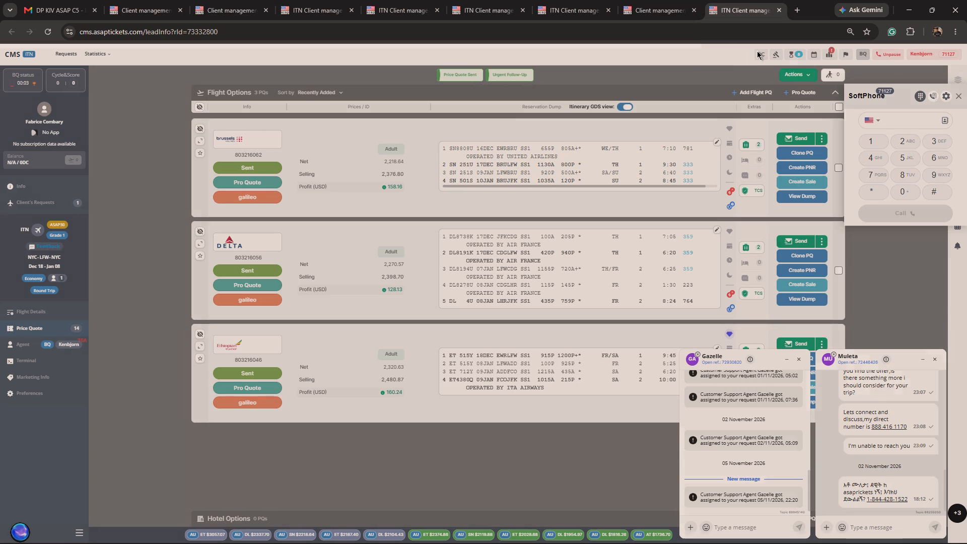
# Dismiss the chats on the NYC-LFW-NYC request, call its client from the call history and answer the click-to-call in SoftPhone.
pyautogui.tripleClick(933, 360)
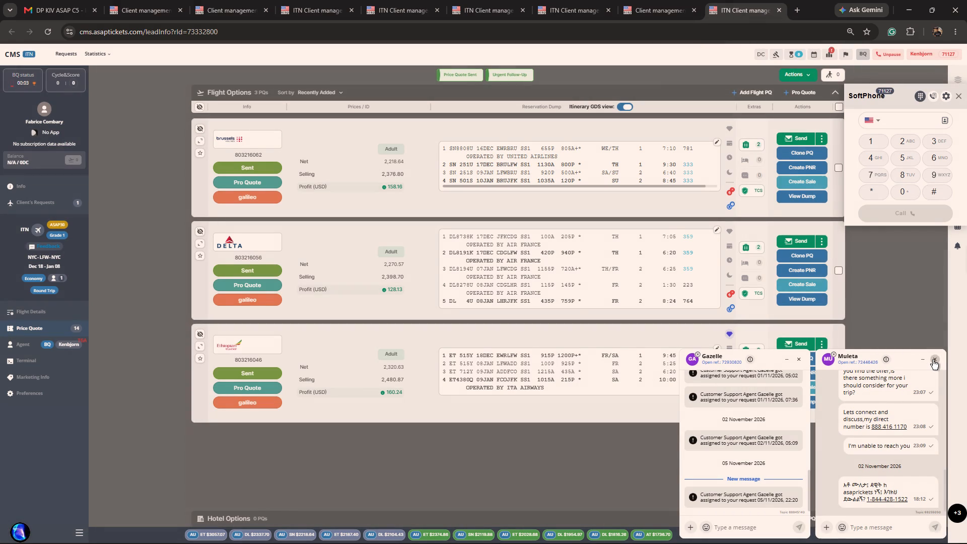
pyautogui.click(933, 360)
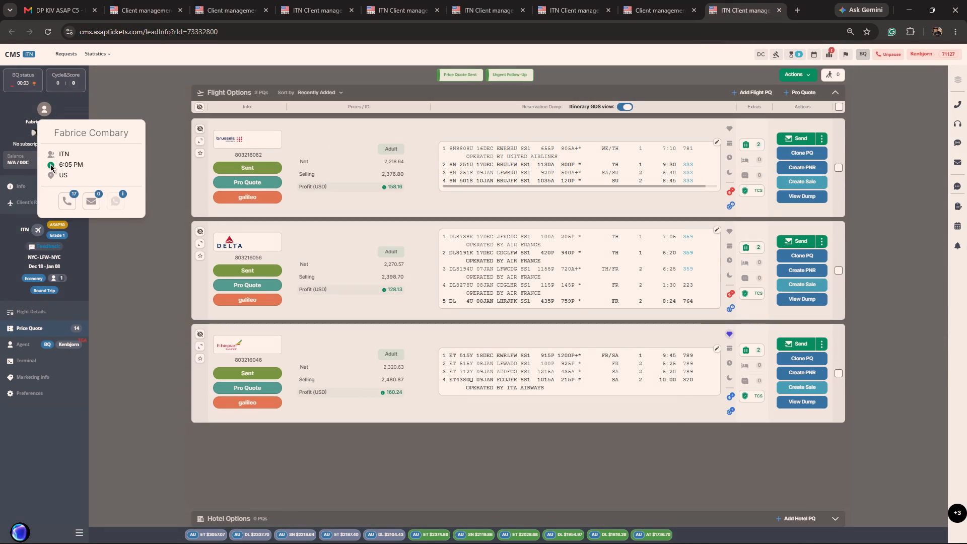
pyautogui.click(65, 200)
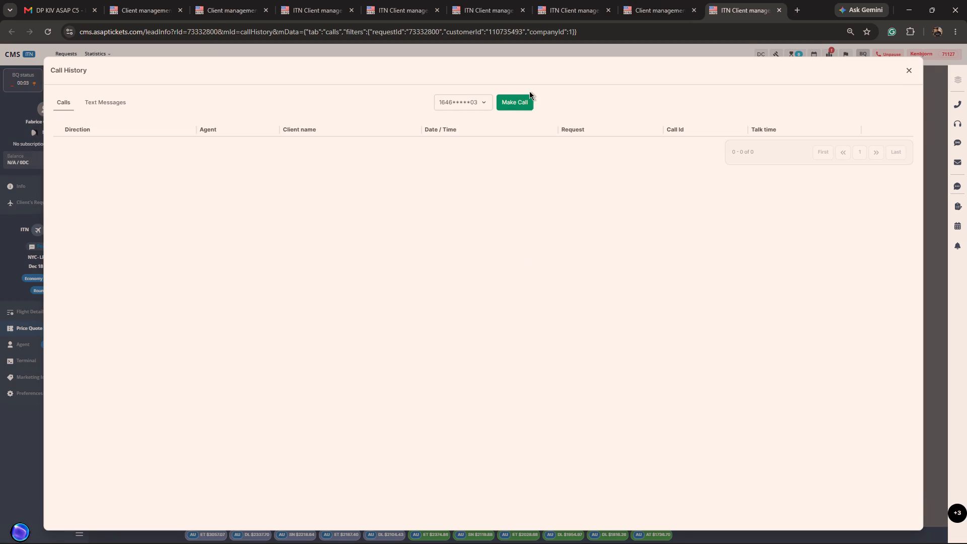
pyautogui.click(518, 101)
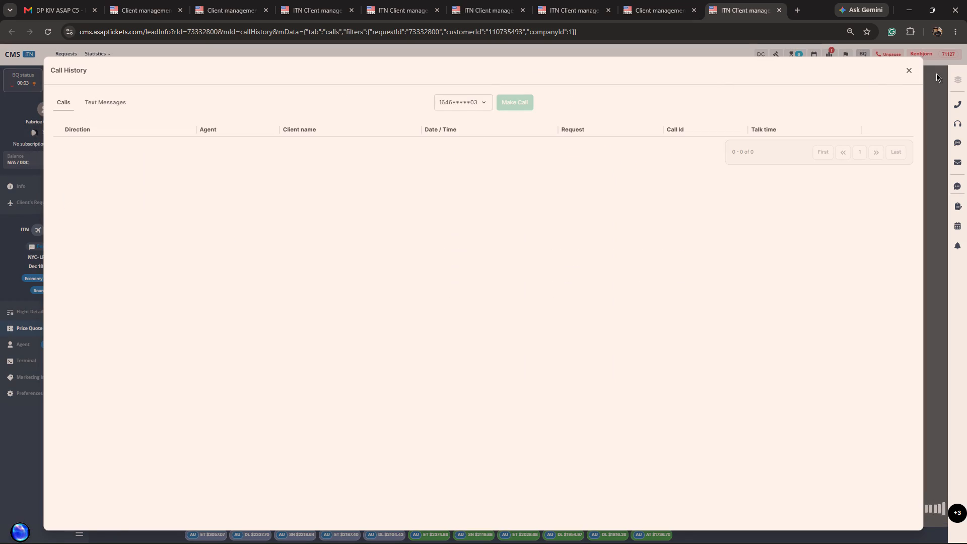
pyautogui.click(911, 65)
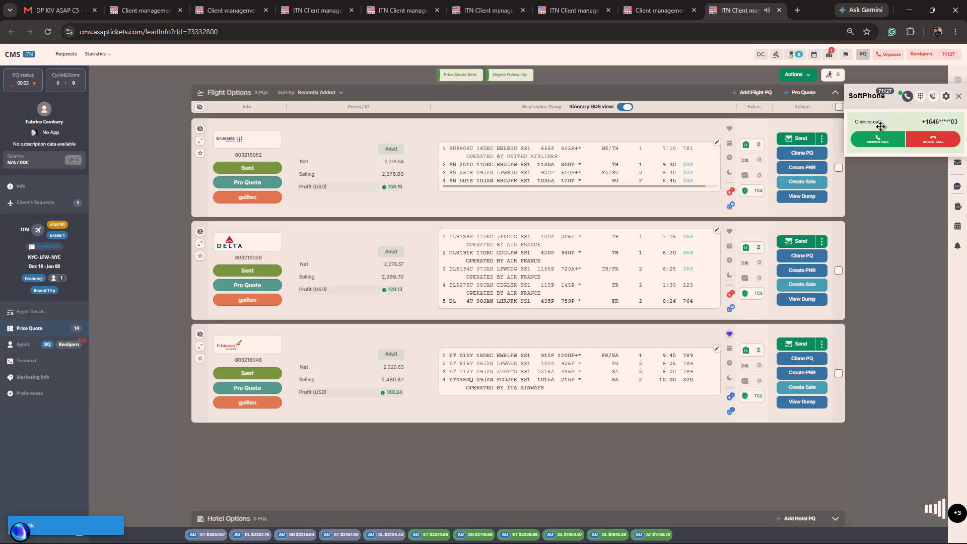
pyautogui.click(873, 139)
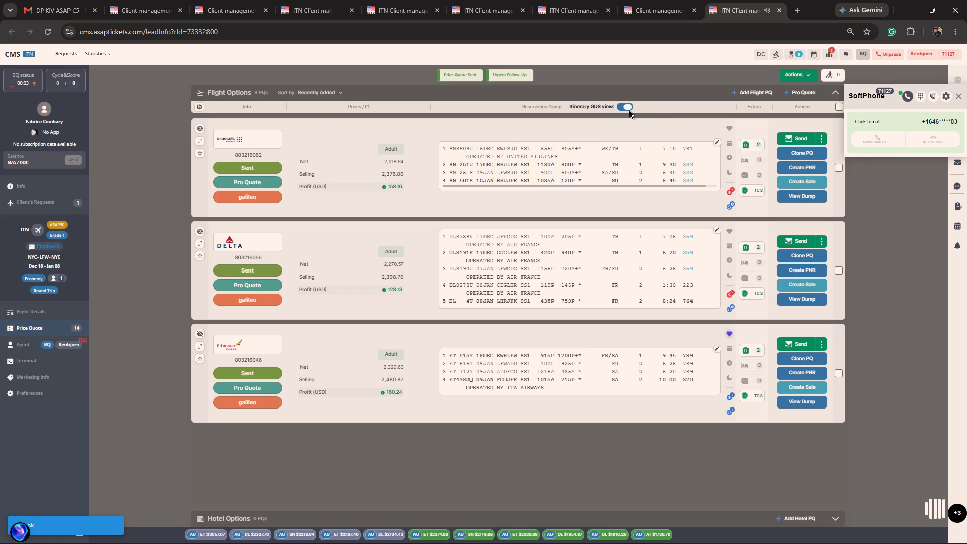
# With itinerary GDS view off, select the Brussels Airlines 2,376.80 and Delta 2,398.70 quotes and send them to the client by email and SMS.
pyautogui.click(623, 109)
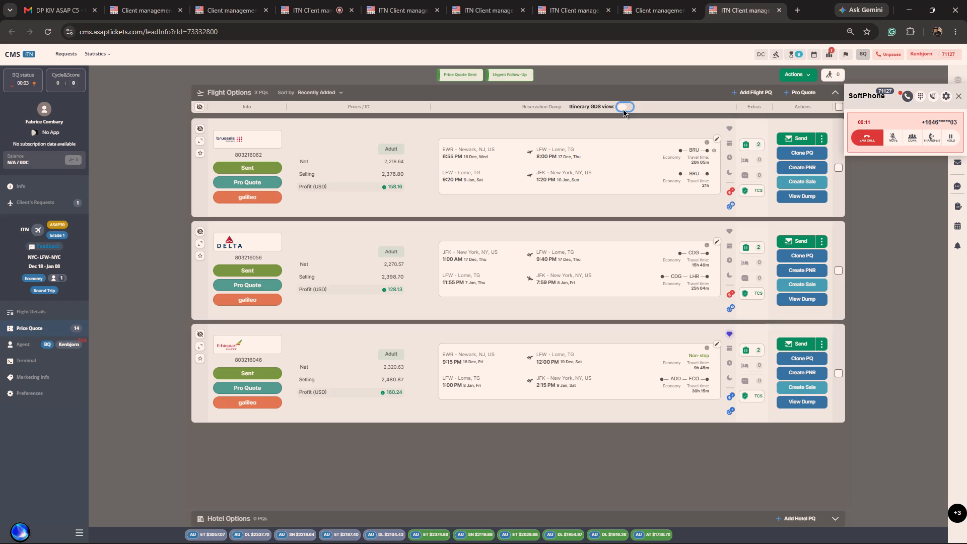
pyautogui.click(842, 164)
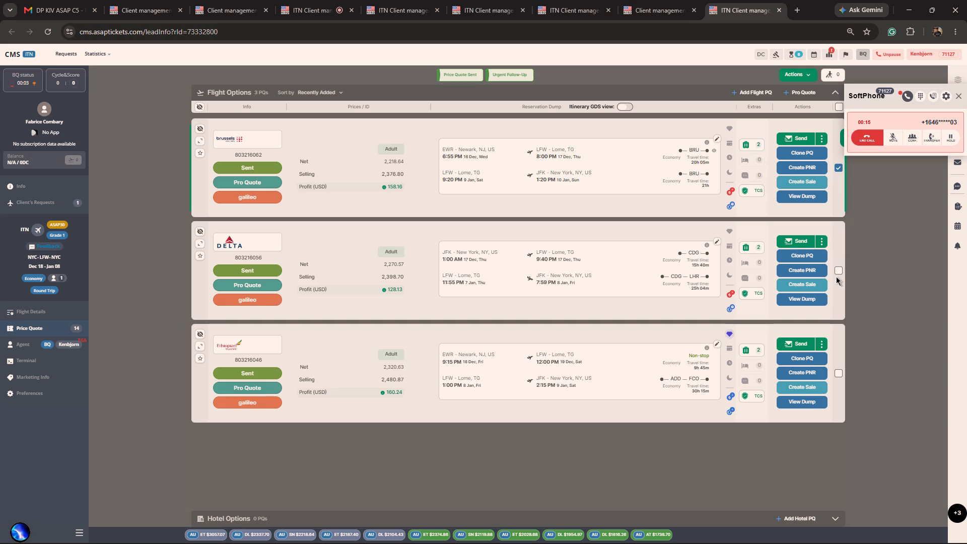
pyautogui.click(836, 277)
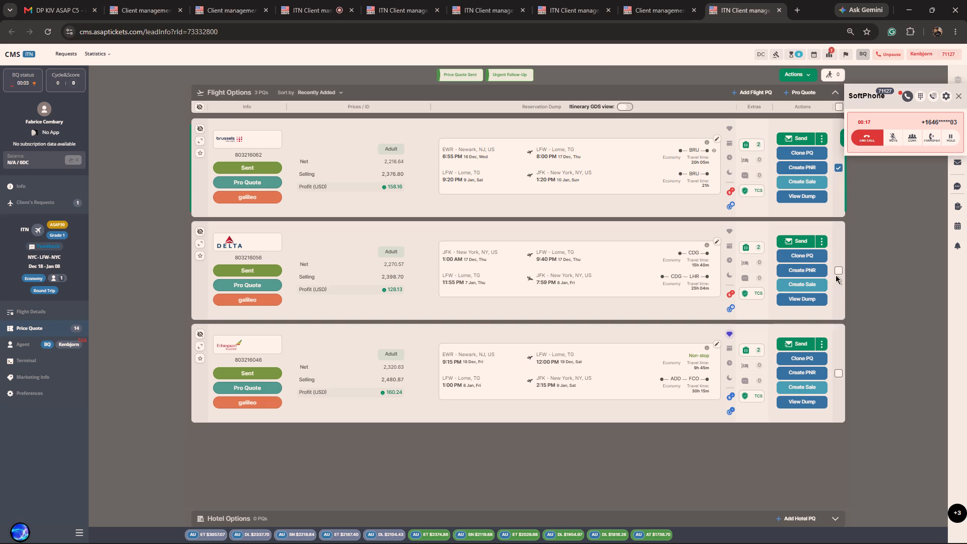
pyautogui.click(836, 271)
pyautogui.moveTo(838, 374); pyautogui.dragTo(806, 83)
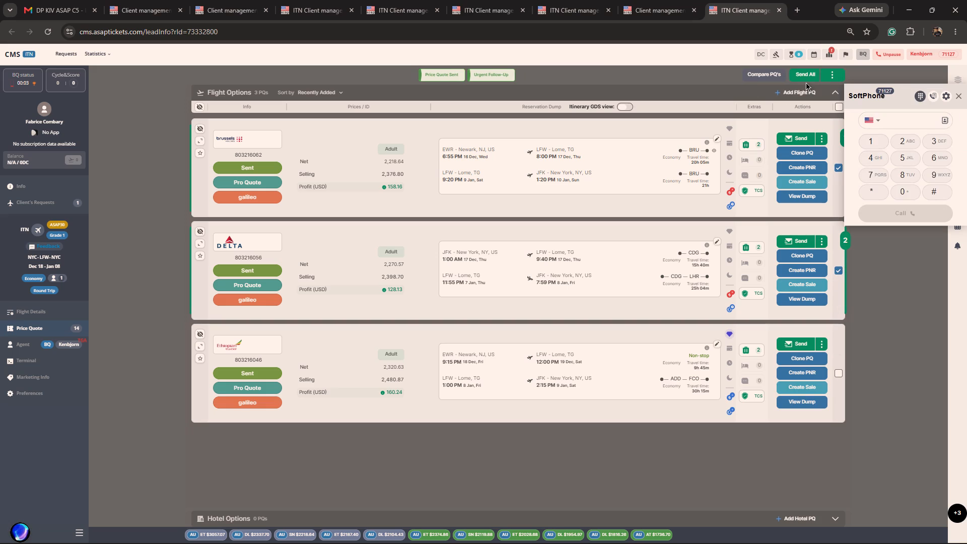
pyautogui.moveTo(806, 83); pyautogui.dragTo(805, 76)
pyautogui.click(805, 76)
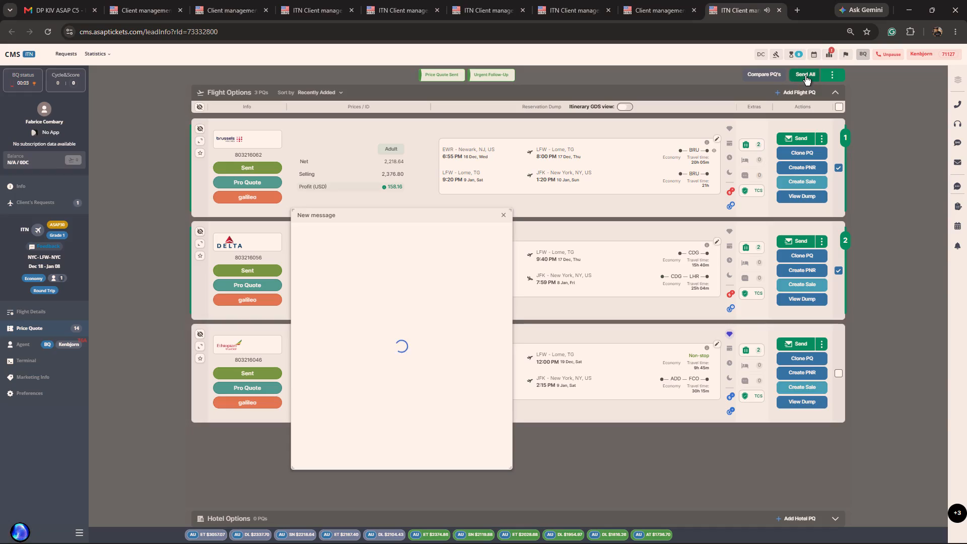
pyautogui.click(839, 76)
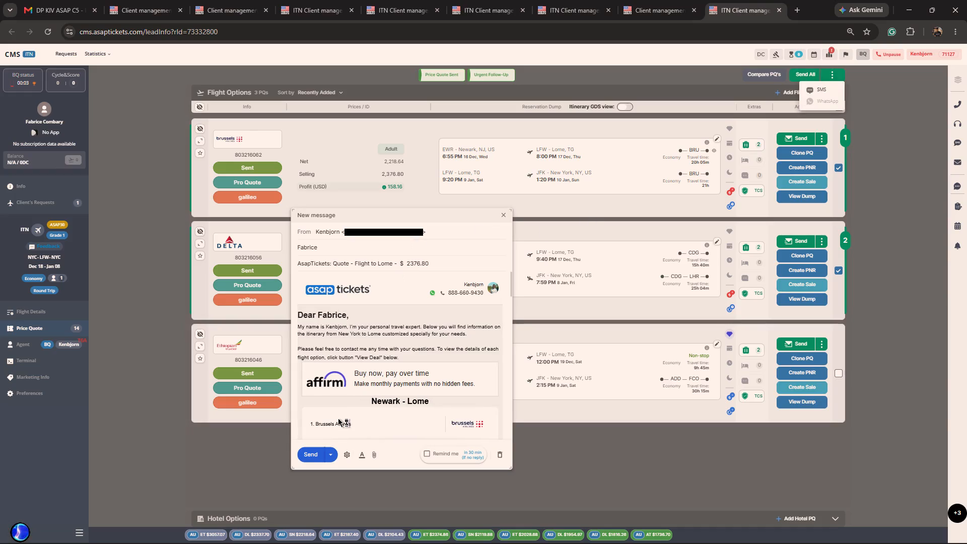
pyautogui.click(312, 454)
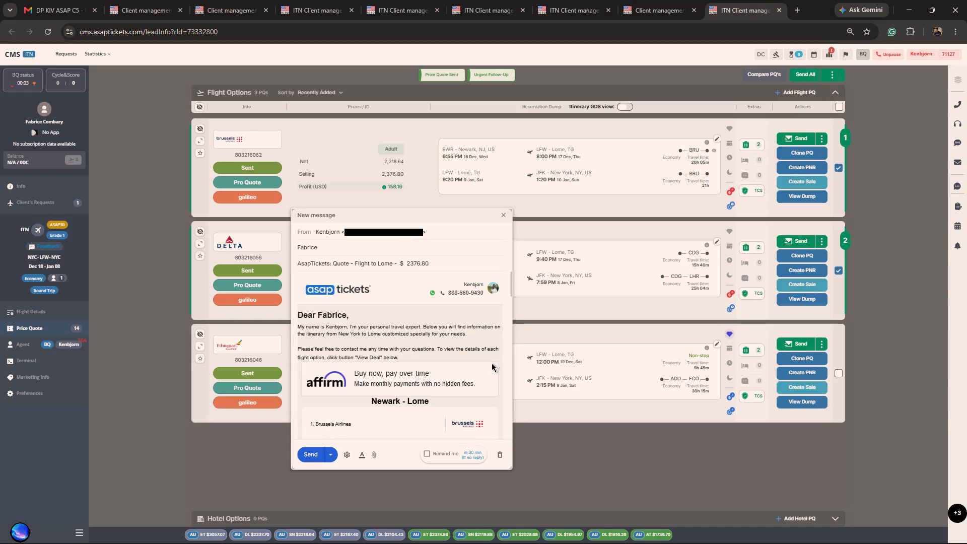
pyautogui.click(312, 455)
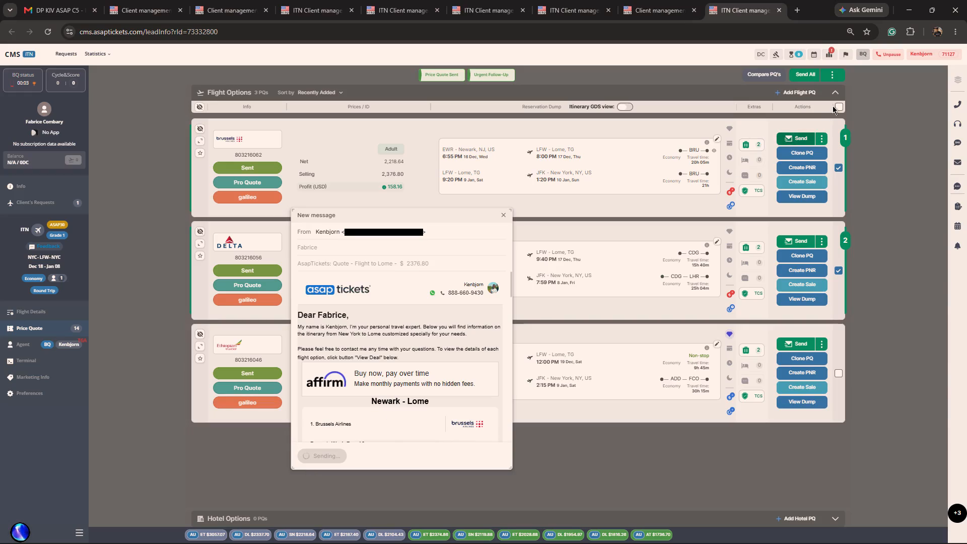
pyautogui.click(830, 82)
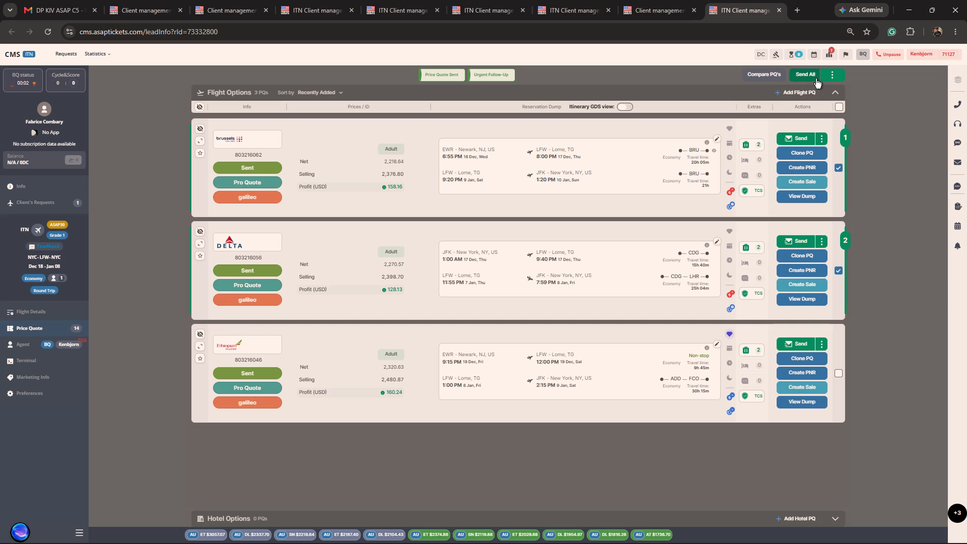
pyautogui.click(833, 78)
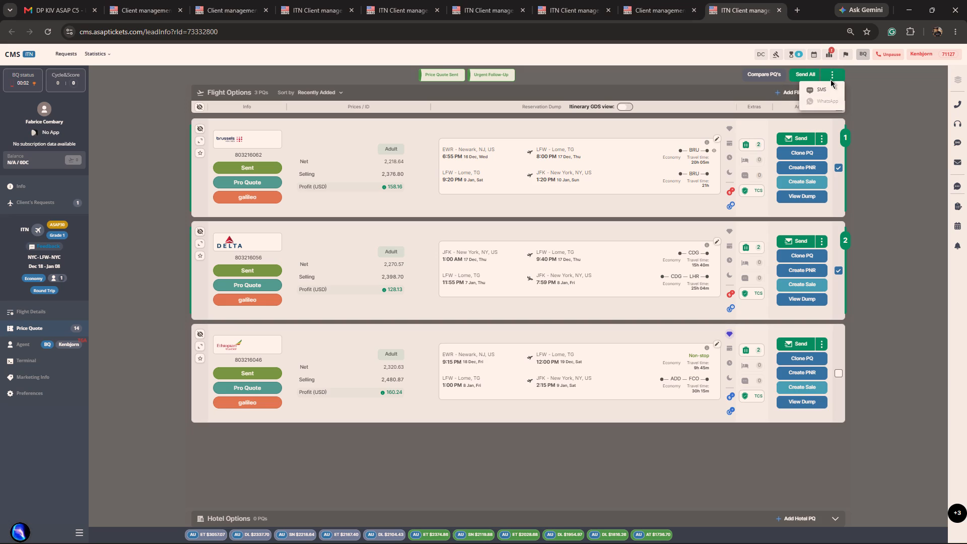
pyautogui.click(820, 88)
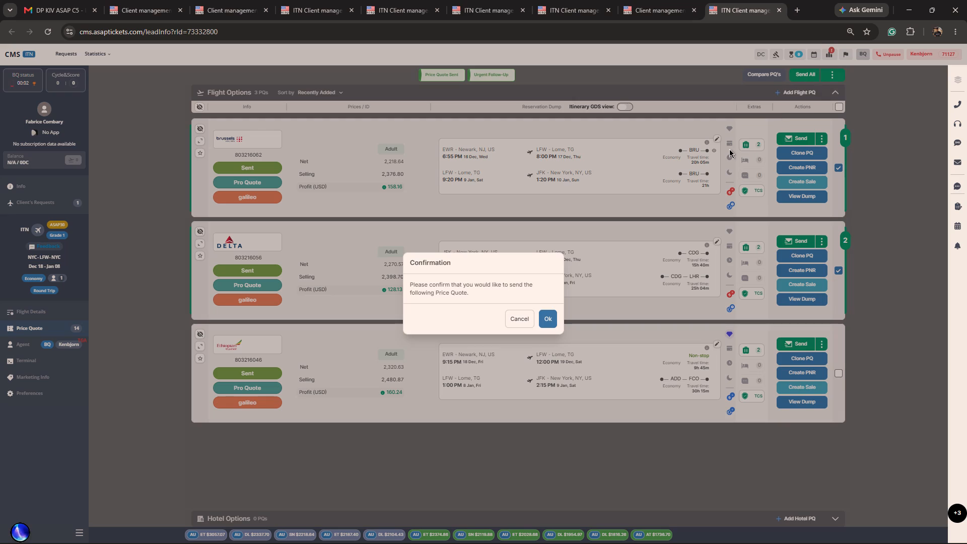
pyautogui.click(549, 321)
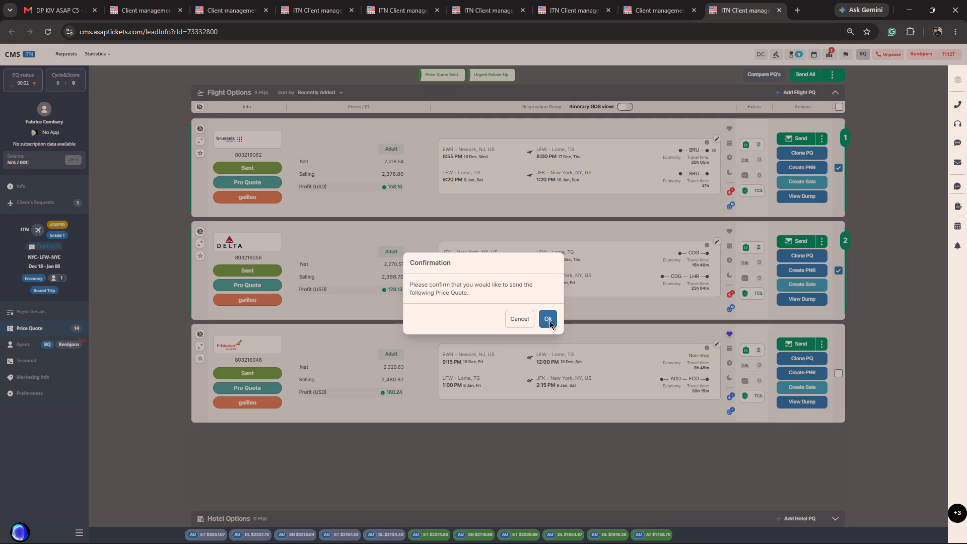
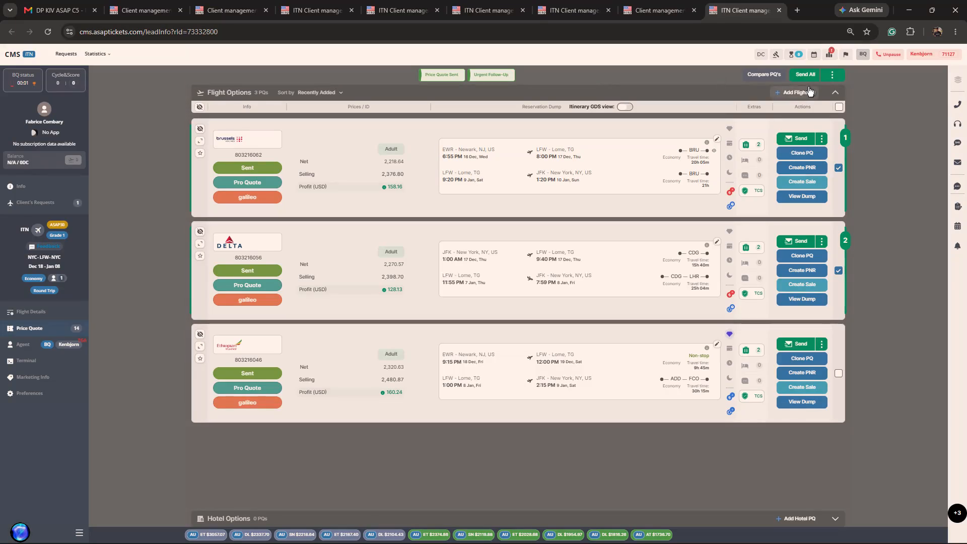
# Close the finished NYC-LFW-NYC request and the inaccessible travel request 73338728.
pyautogui.click(780, 10)
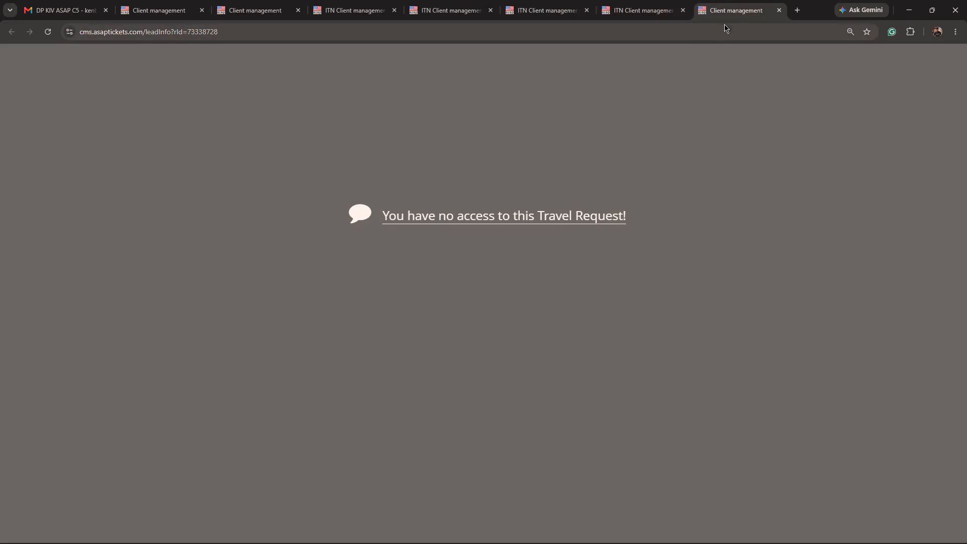
pyautogui.click(778, 10)
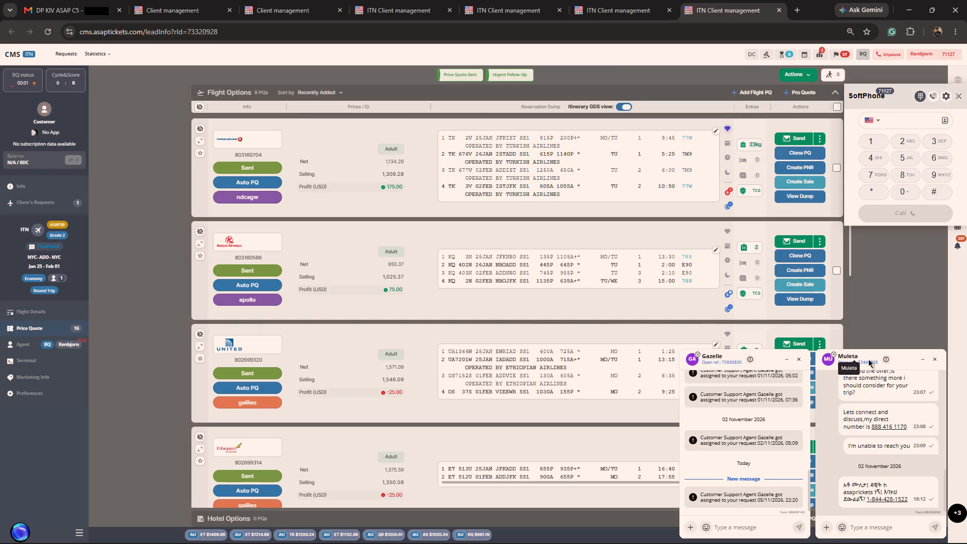
# Dismiss the chats on the NYC-ADD-NYC request, call its client from the call history with itinerary GDS view switched off, and end the call.
pyautogui.tripleClick(934, 360)
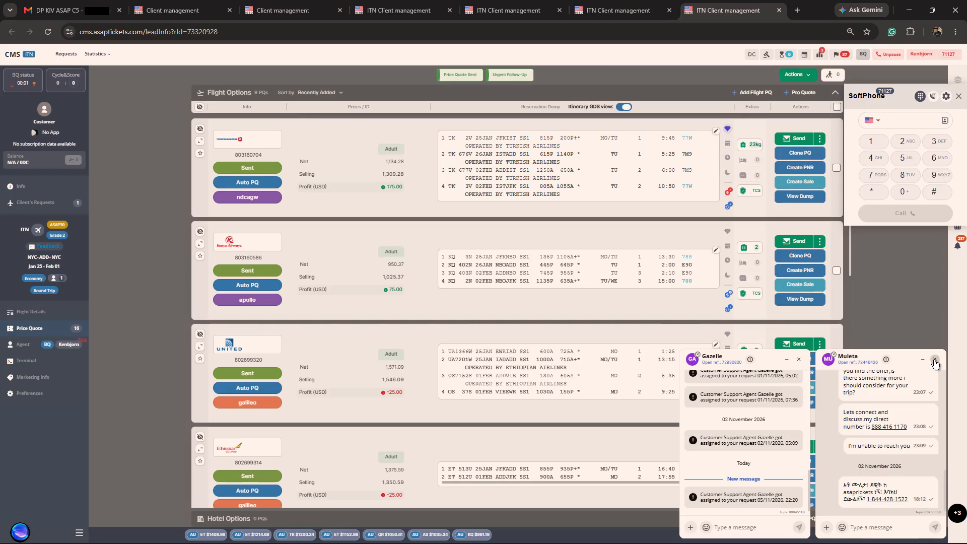
pyautogui.doubleClick(934, 360)
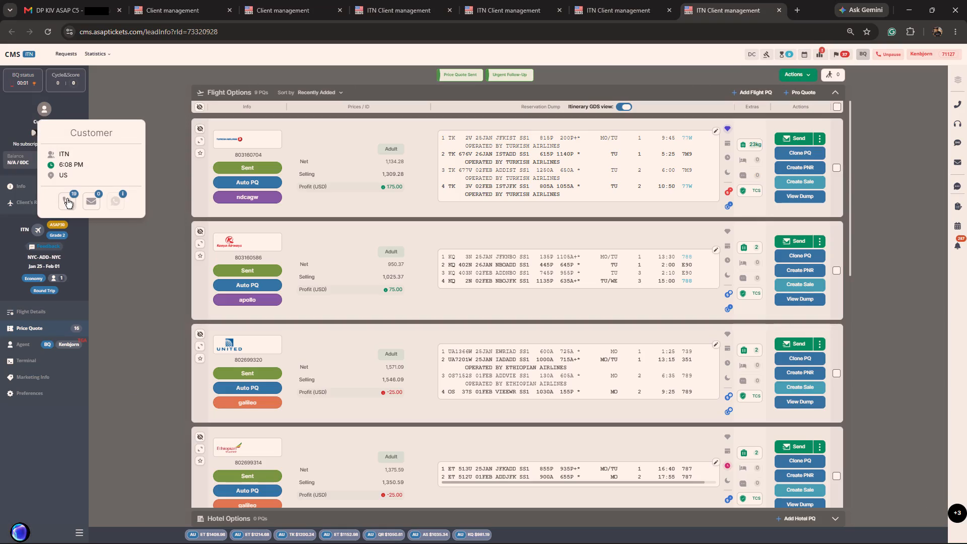
pyautogui.click(66, 204)
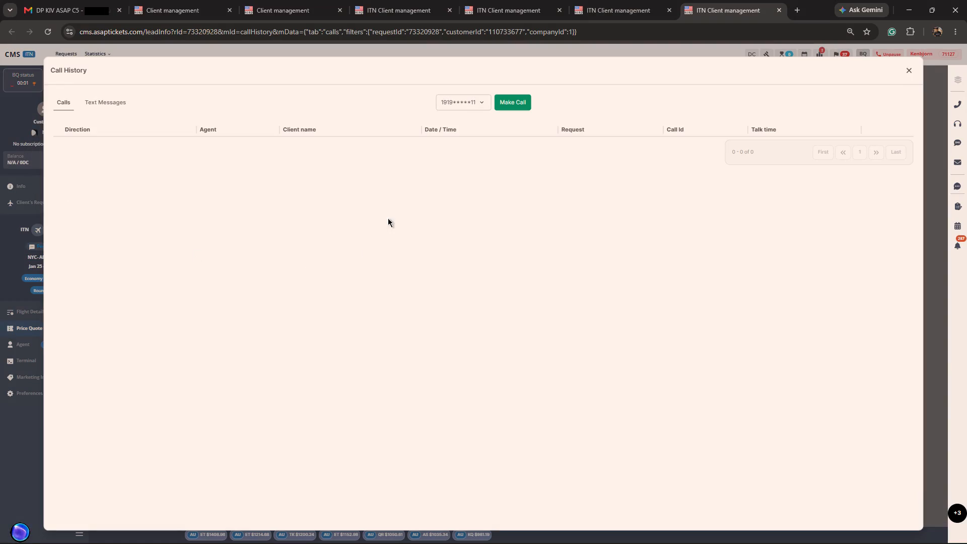
pyautogui.click(513, 106)
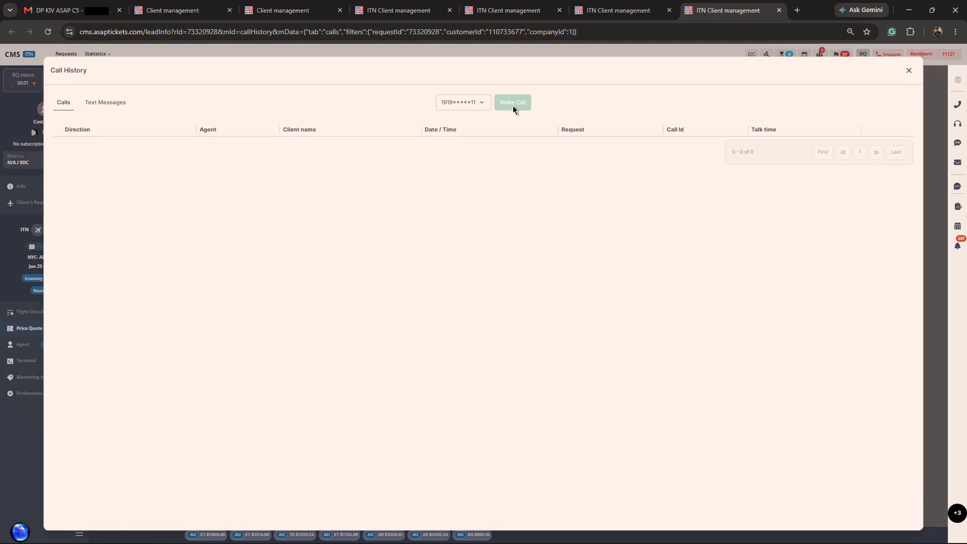
pyautogui.click(906, 70)
pyautogui.click(873, 133)
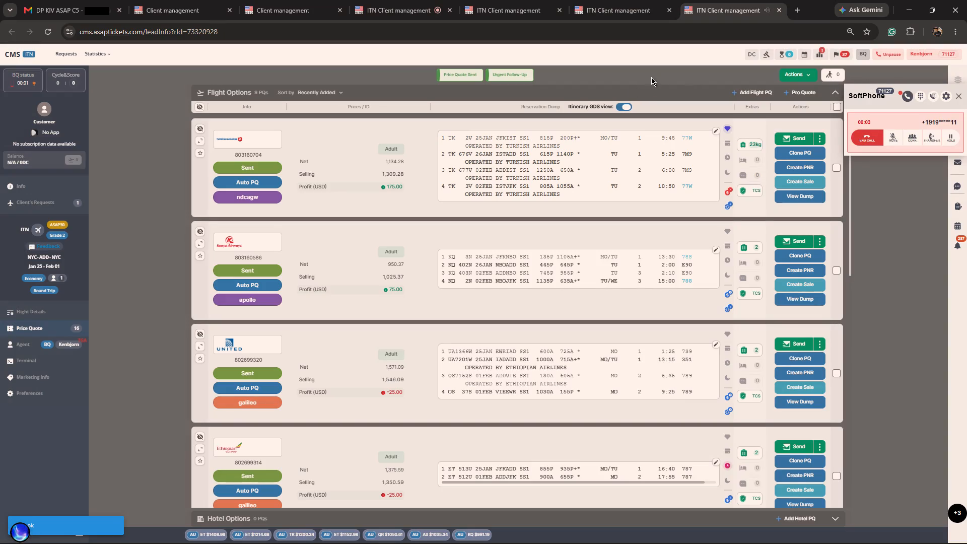
pyautogui.click(624, 108)
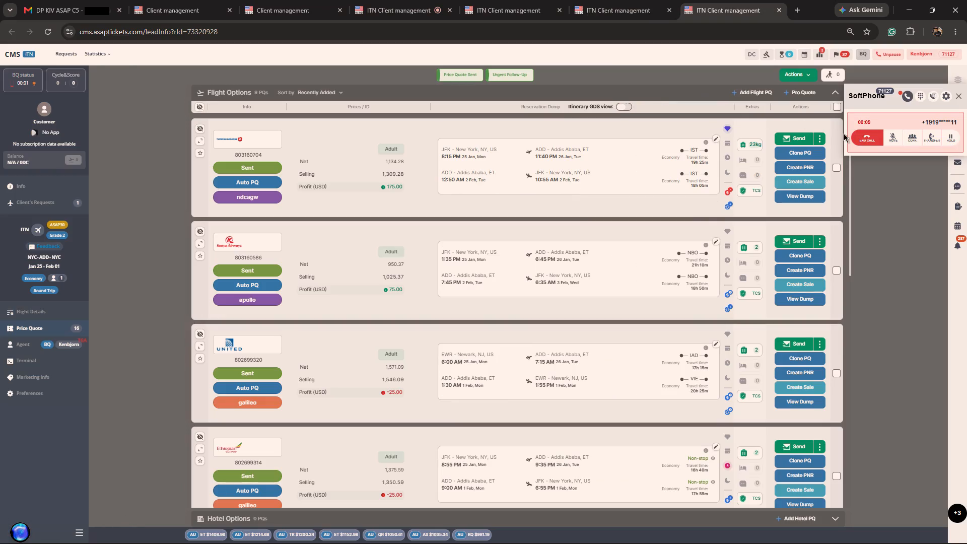
pyautogui.click(864, 138)
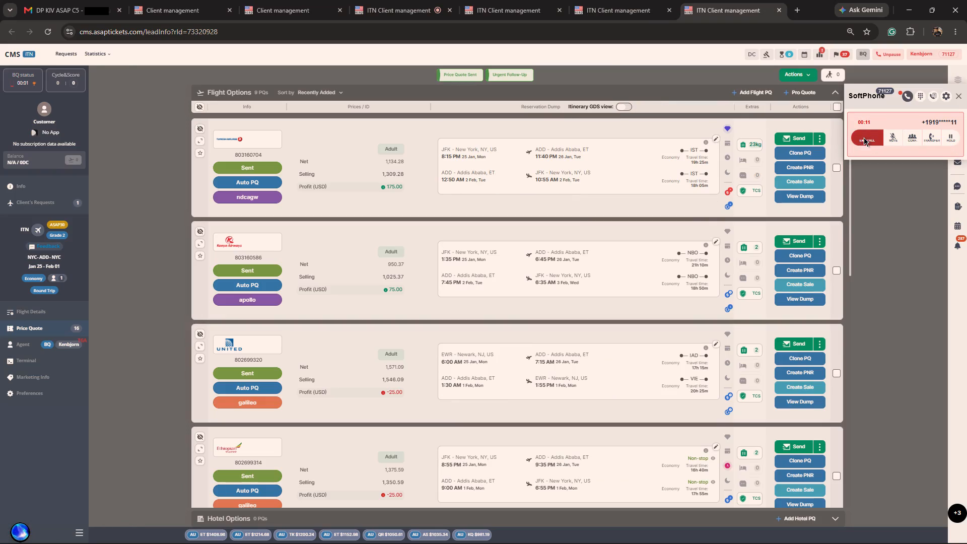
# Send the Turkish Airlines 1,309.28 and Kenya Airways 1,025.37 quotes together to the client by SMS and email, and close the NYC-ADD-NYC request.
pyautogui.click(834, 167)
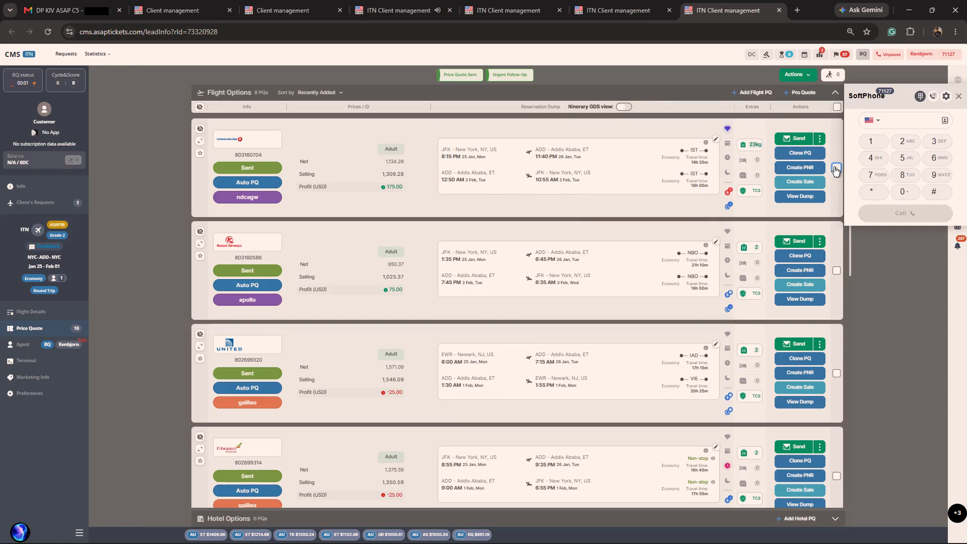
pyautogui.click(836, 269)
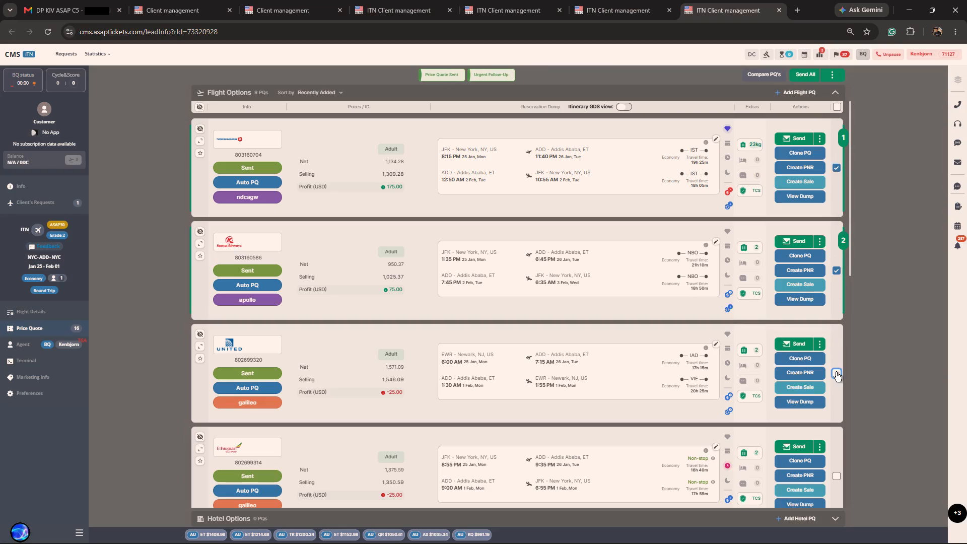
pyautogui.click(801, 70)
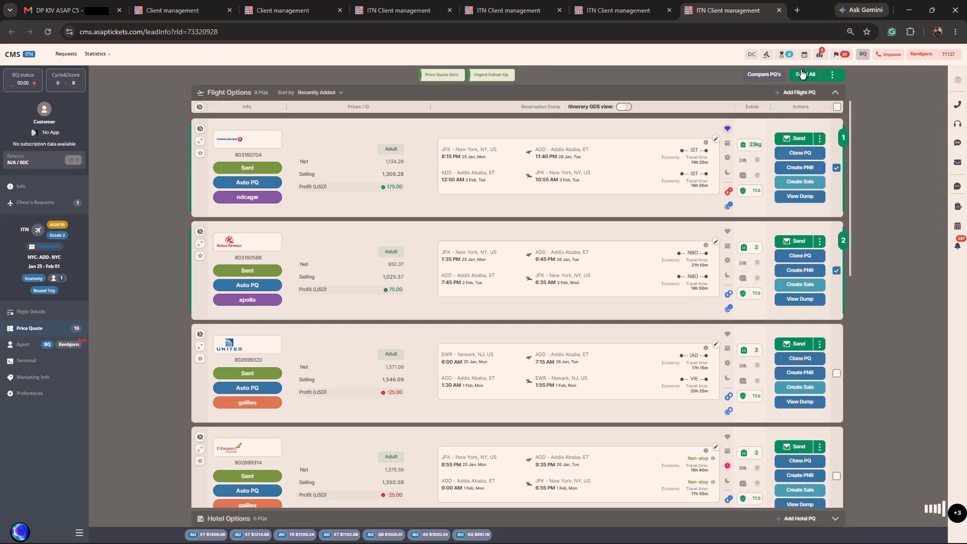
pyautogui.click(832, 74)
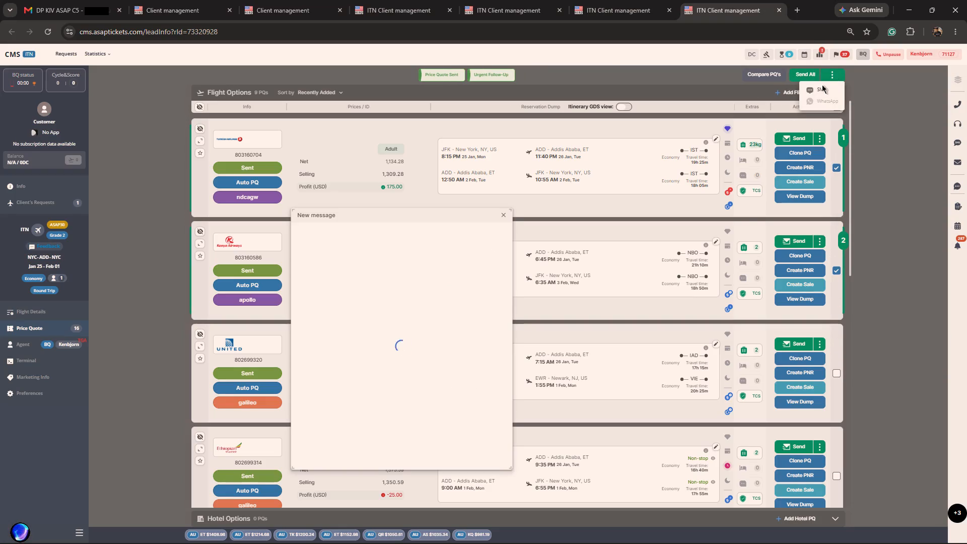
pyautogui.click(820, 86)
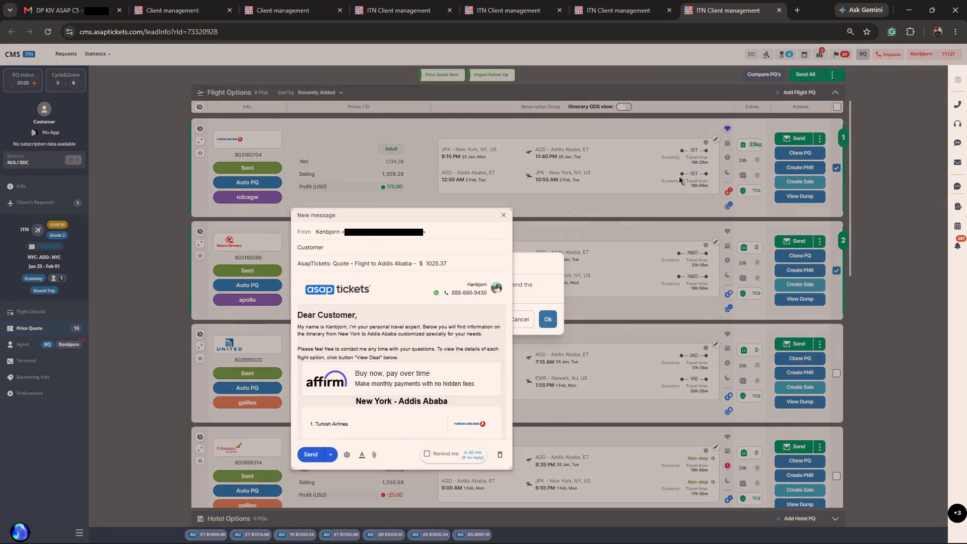
pyautogui.click(550, 323)
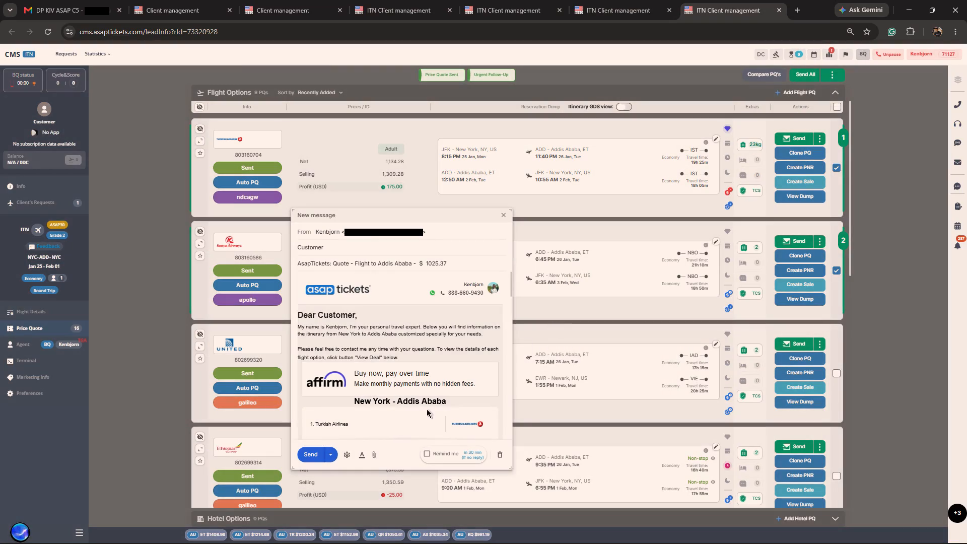
pyautogui.click(314, 452)
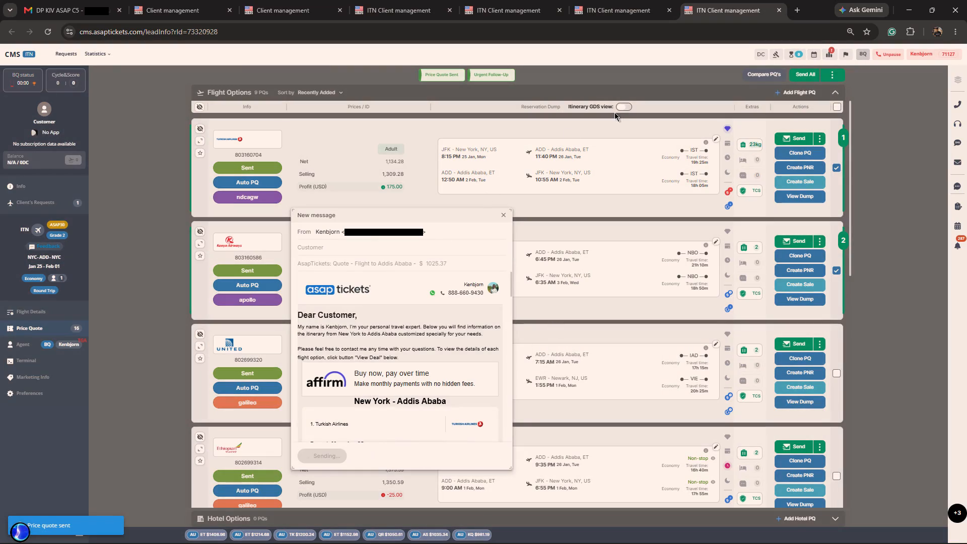
pyautogui.click(776, 7)
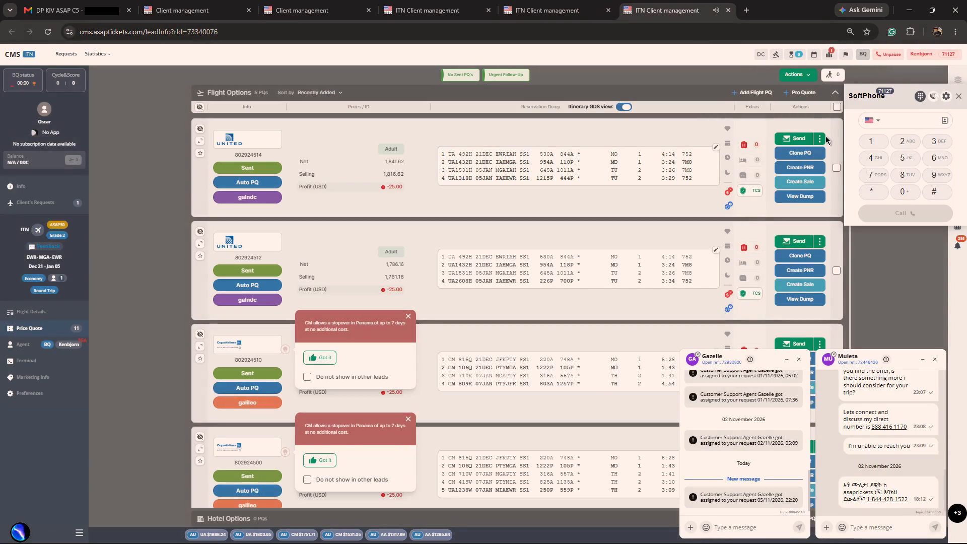
# Dismiss the chats on the EWR-MGA-EWR request, turn off itinerary GDS view and reload the request page.
pyautogui.click(938, 359)
pyautogui.doubleClick(938, 359)
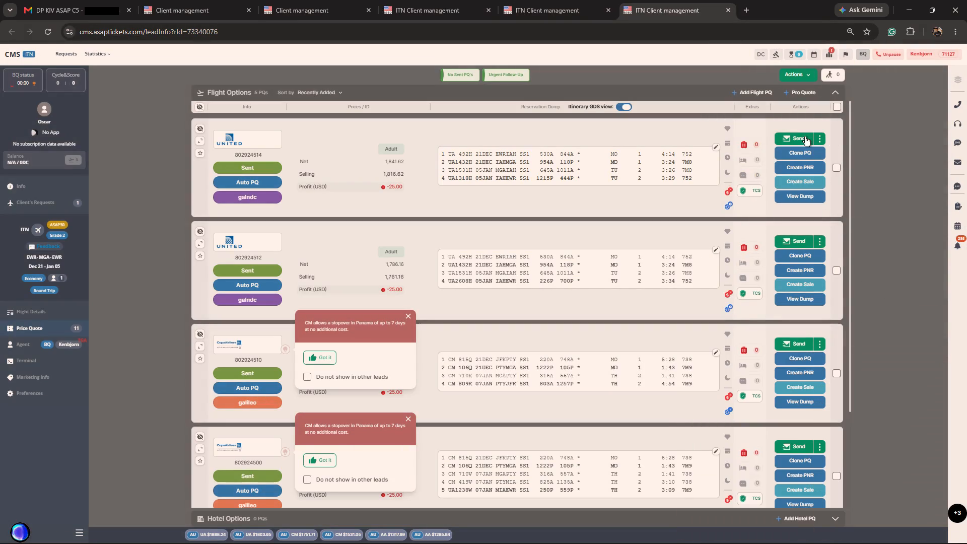
pyautogui.click(629, 109)
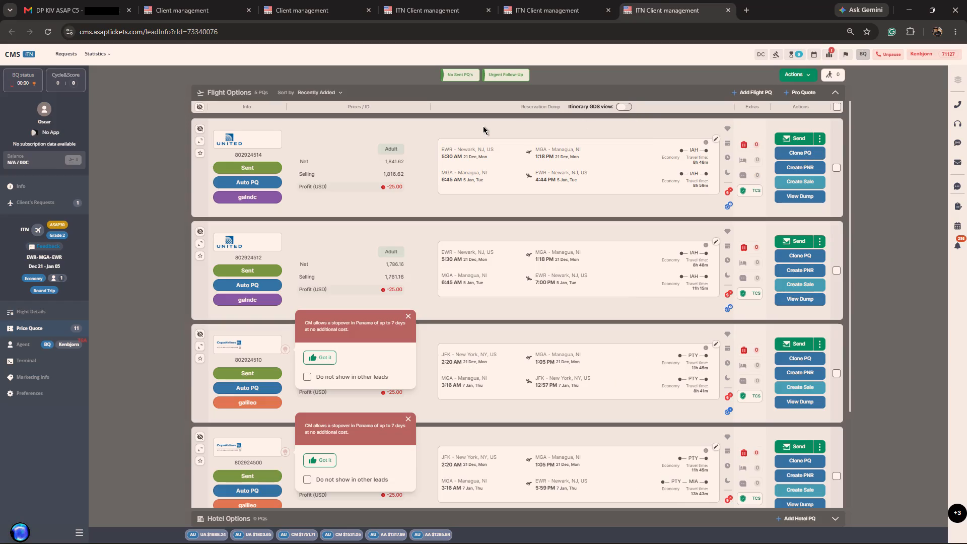
pyautogui.click(48, 35)
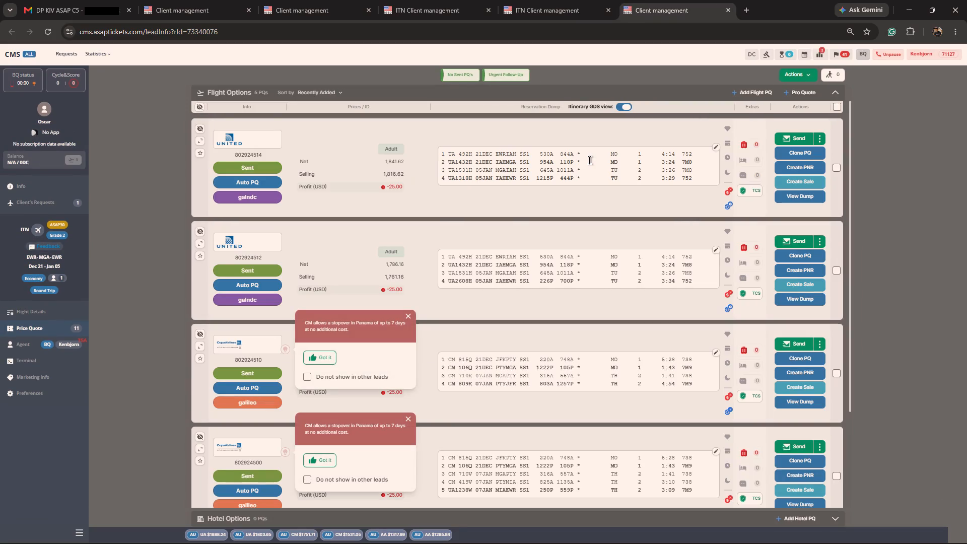
# Turn off itinerary GDS view on the EWR-MGA-EWR request and close that request.
pyautogui.click(625, 103)
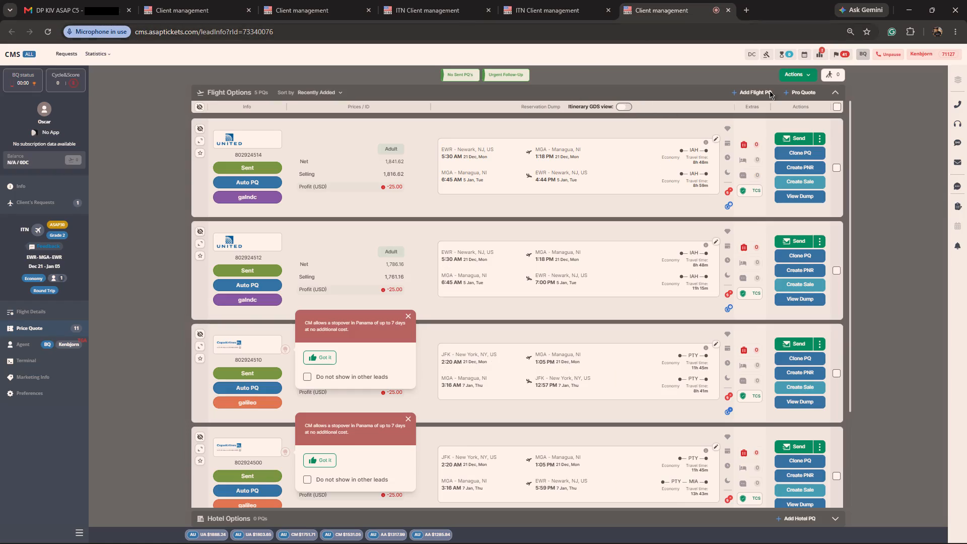
pyautogui.click(730, 13)
# Look over the DP KIV ASAP C5 team chat and the open SDQ-MIA-SDQ request.
pyautogui.click(120, 16)
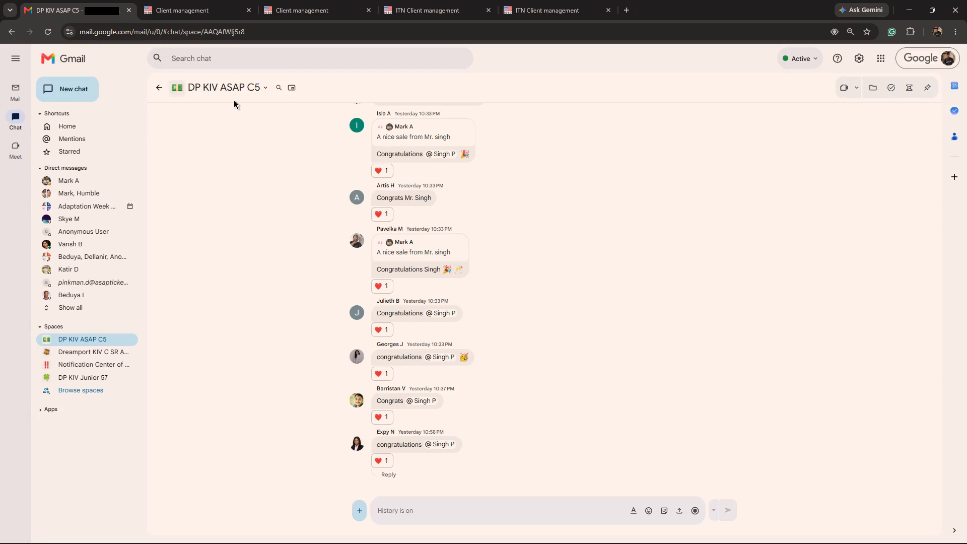
pyautogui.click(524, 15)
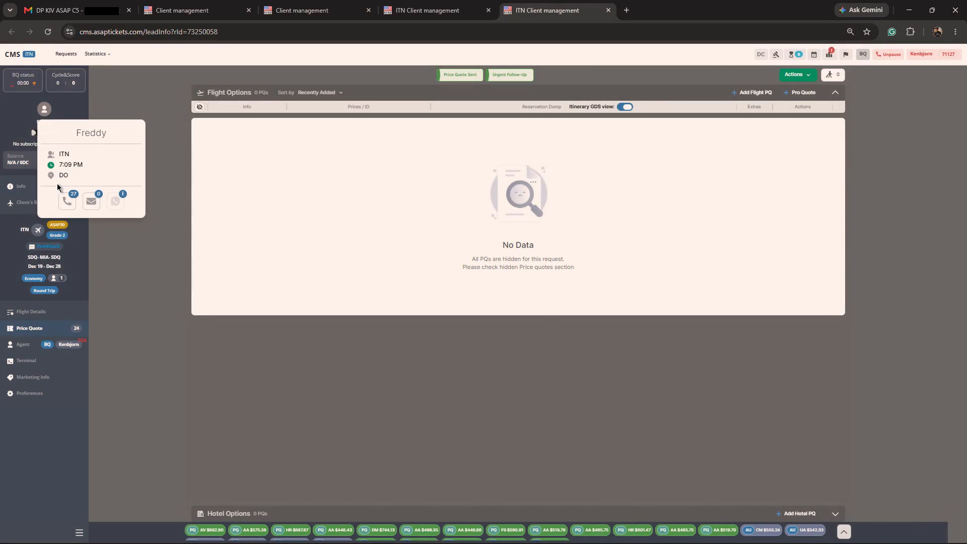
pyautogui.moveTo(160, 290); pyautogui.dragTo(411, 16)
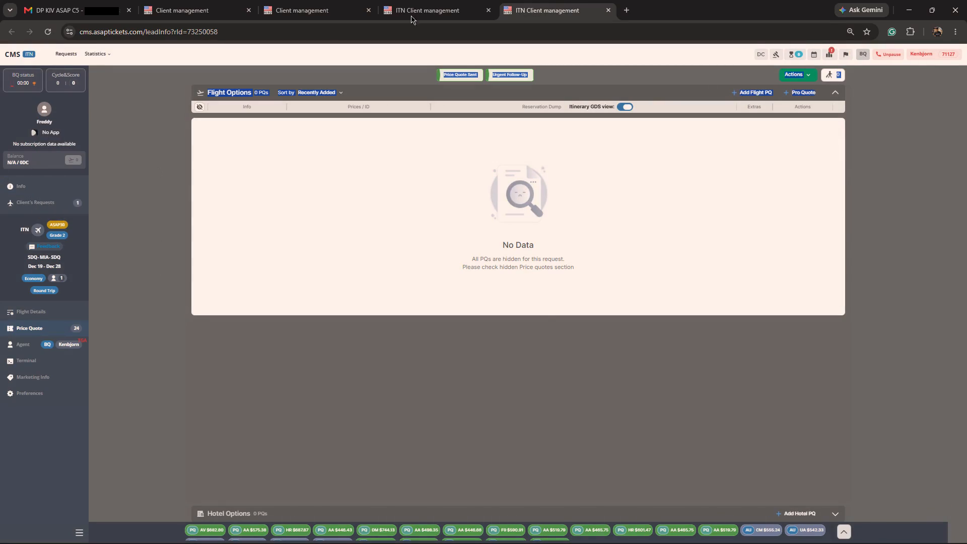
# Open the SDQ-MIA-SDQ flight details, call that client from the call history and answer the click-to-call in SoftPhone on the AGS-RIC-AGS request.
pyautogui.moveTo(411, 16); pyautogui.dragTo(502, 33)
pyautogui.click(131, 267)
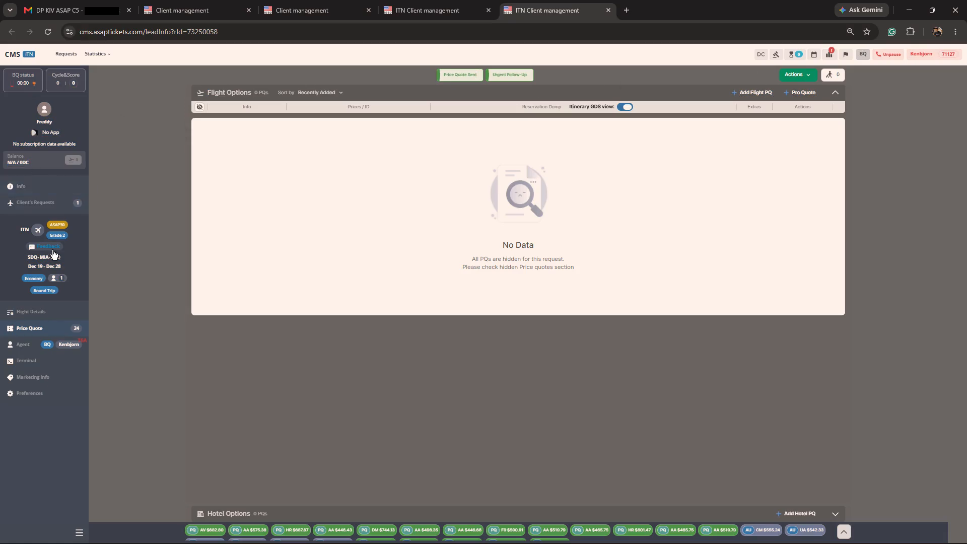
pyautogui.click(24, 316)
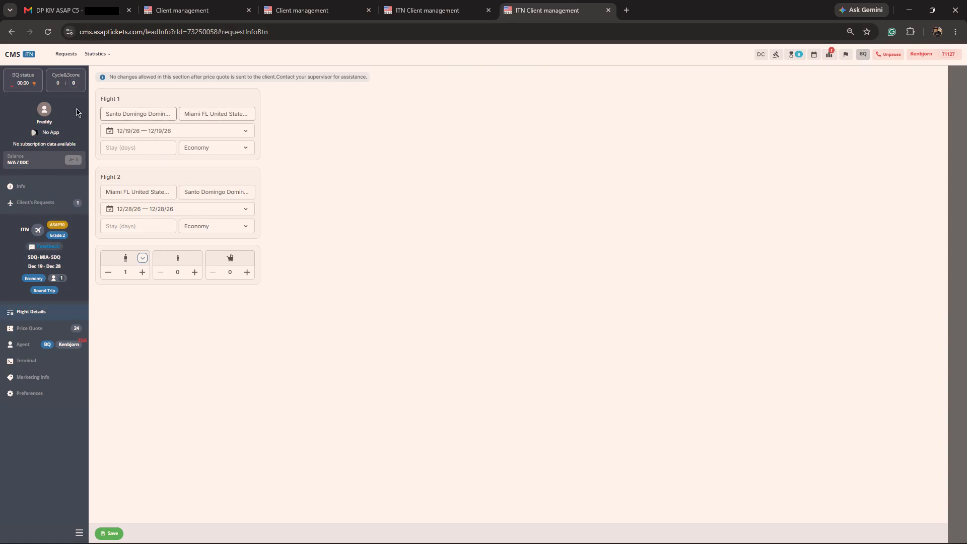
pyautogui.click(67, 202)
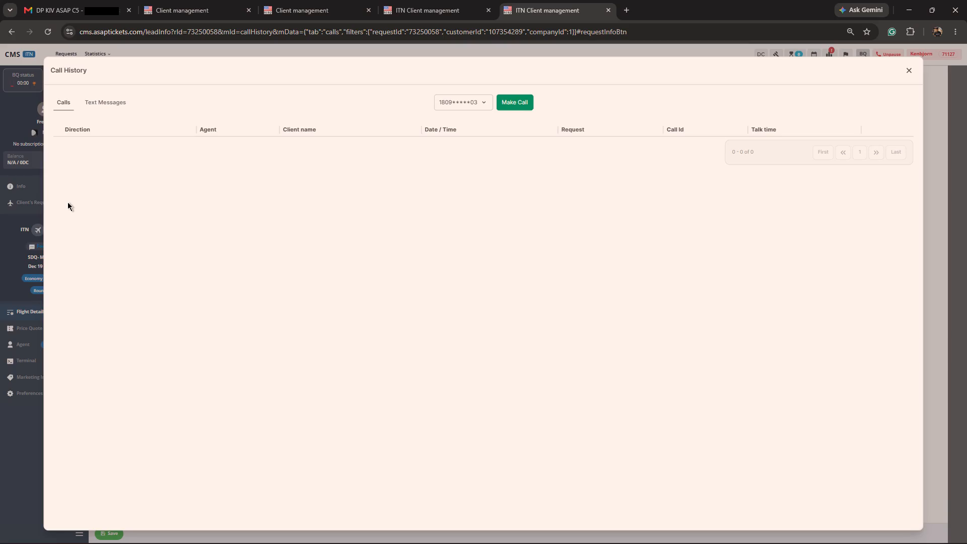
pyautogui.click(517, 101)
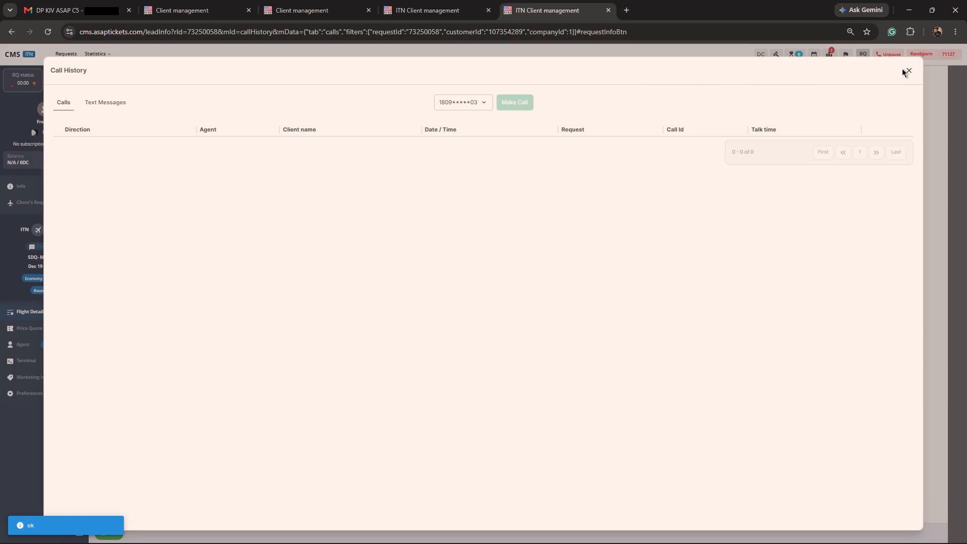
pyautogui.click(907, 70)
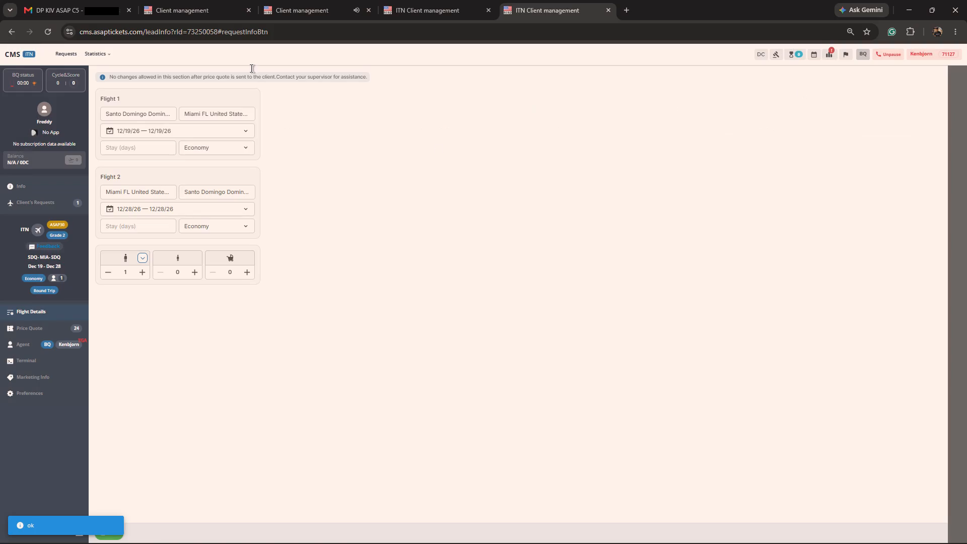
pyautogui.click(318, 8)
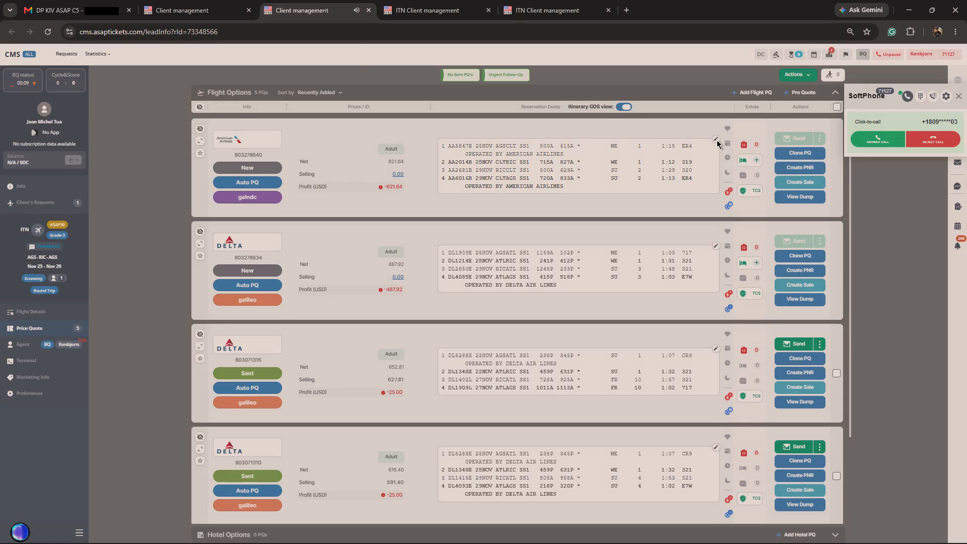
pyautogui.click(864, 136)
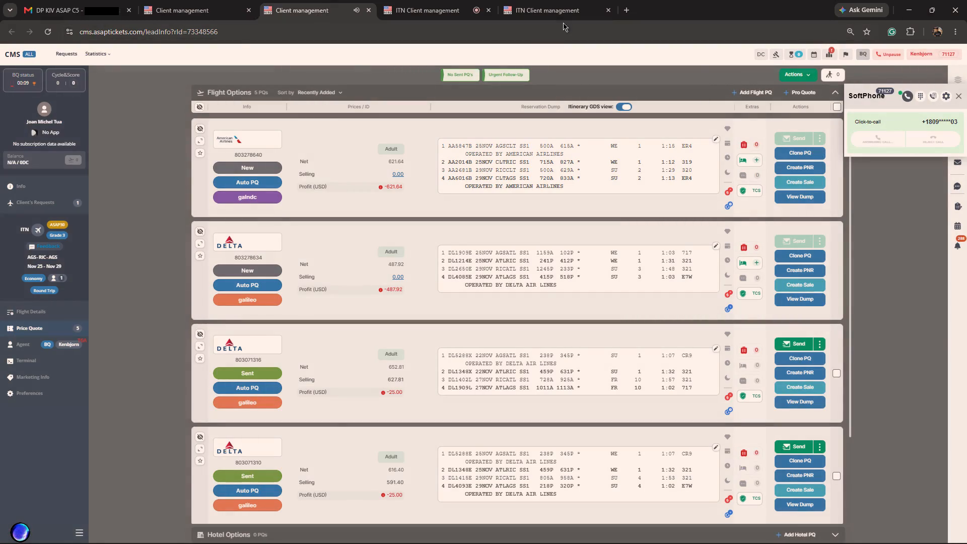
# Review the SDQ-MIA-SDQ flight details during the call, end the call in SoftPhone and close that request.
pyautogui.click(546, 13)
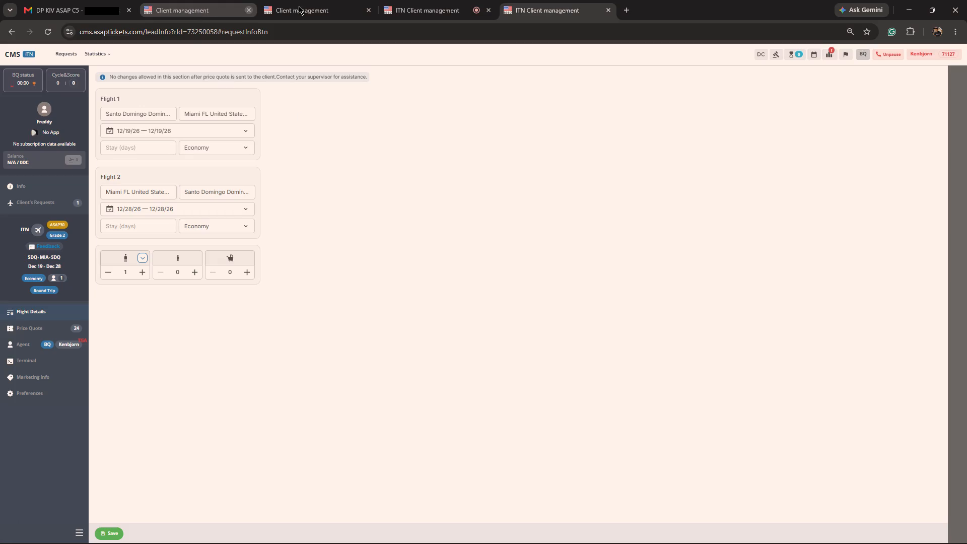
pyautogui.click(349, 8)
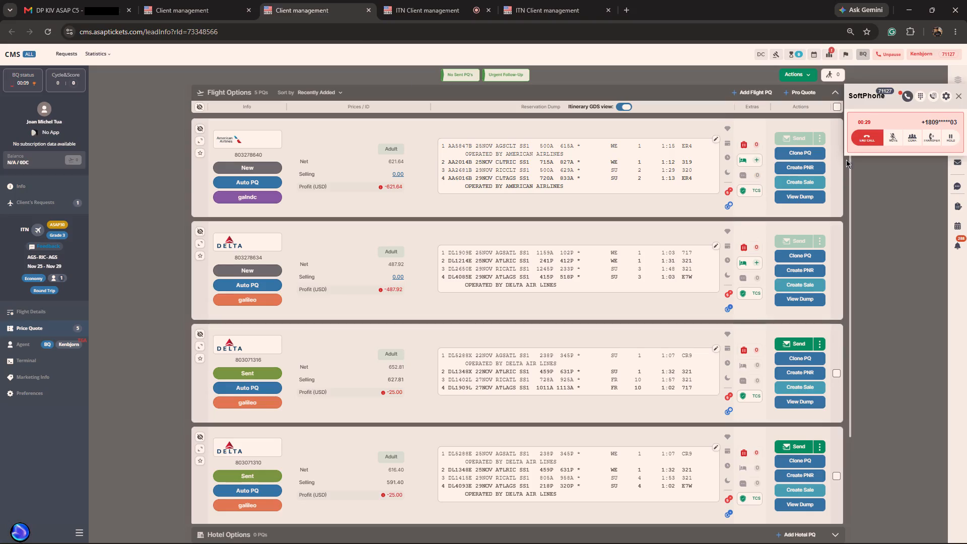
pyautogui.click(866, 135)
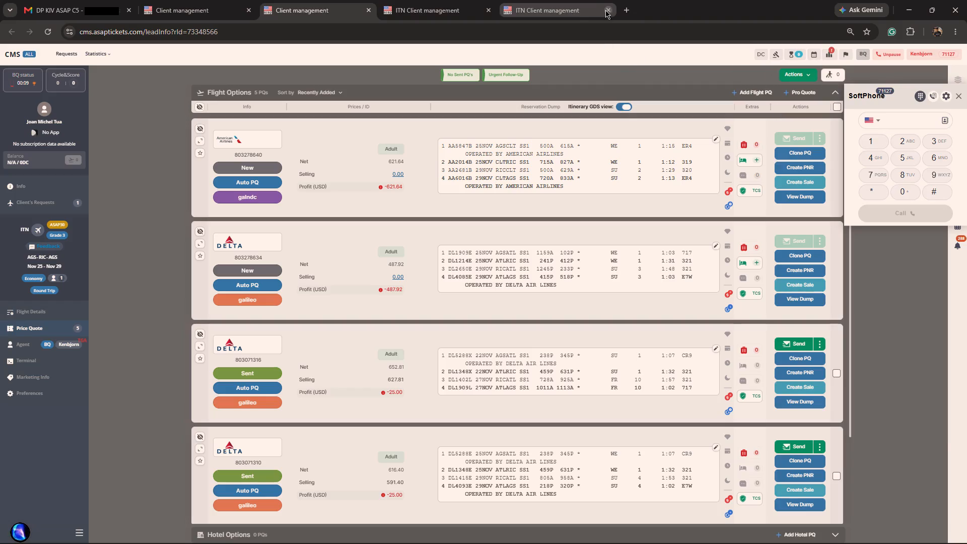
pyautogui.click(588, 13)
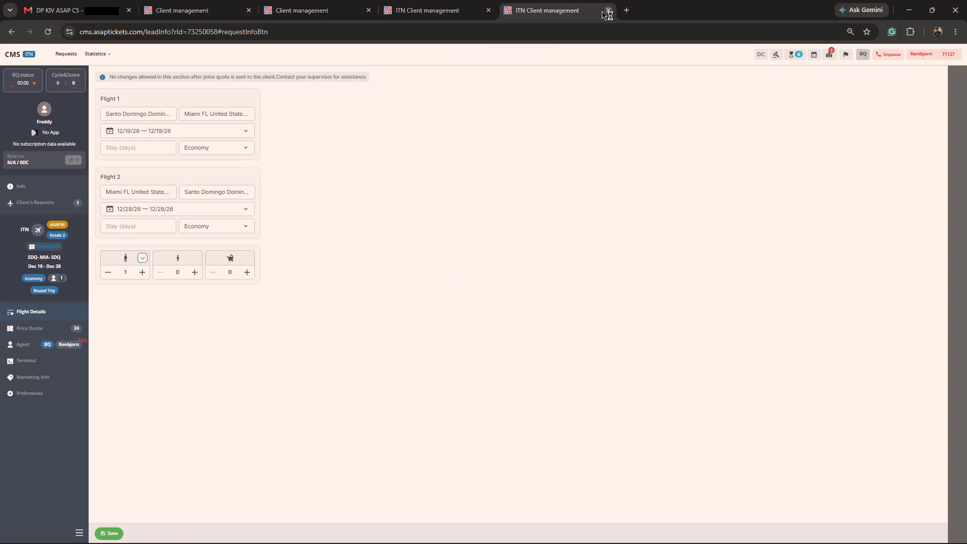
pyautogui.click(608, 9)
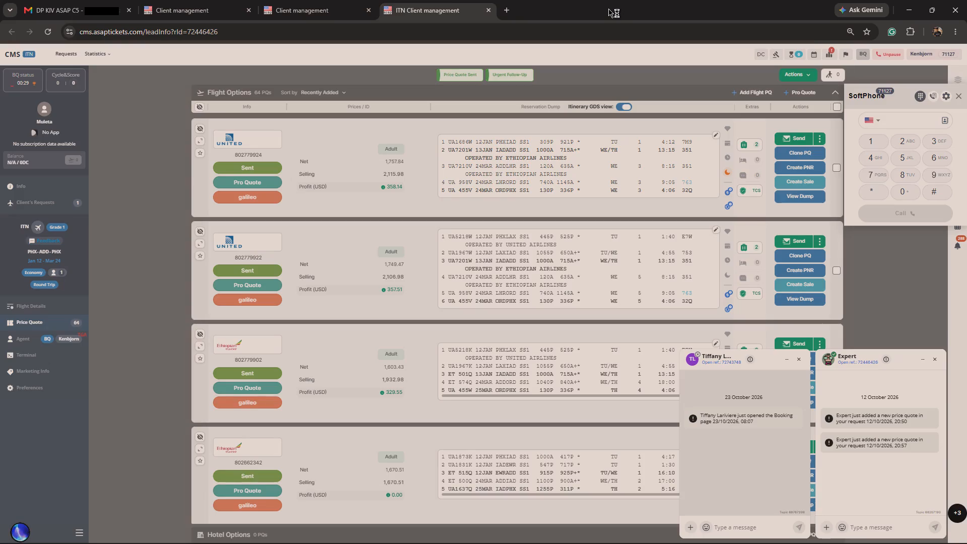
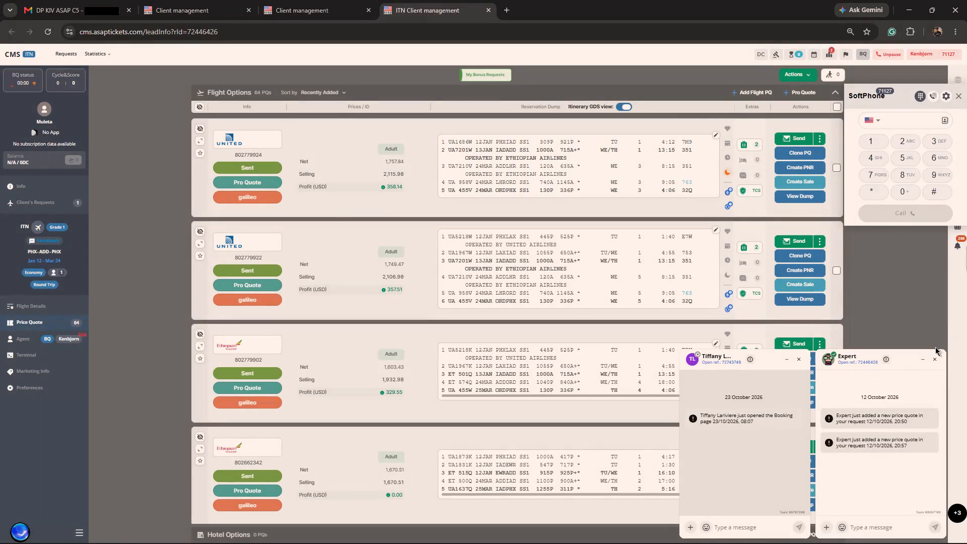
# Dismiss the two open chat windows covering the price quotes on the PHX-ADD-PHX request.
pyautogui.doubleClick(933, 361)
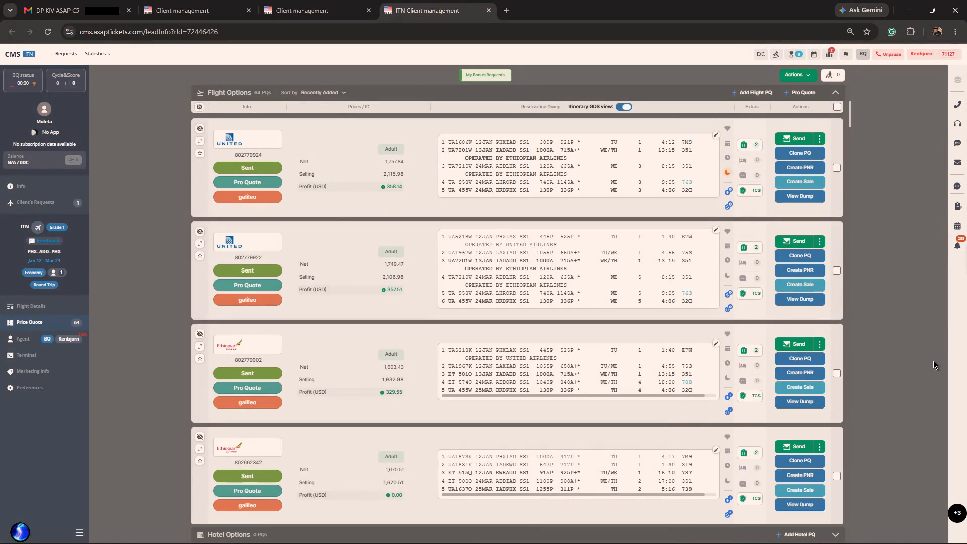
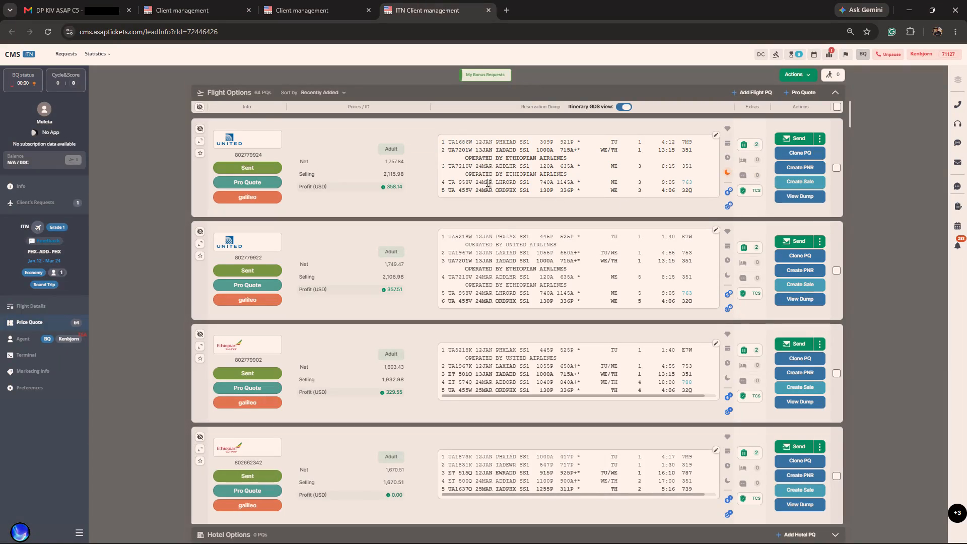
# Close the PHX-ADD-PHX client request.
pyautogui.click(490, 10)
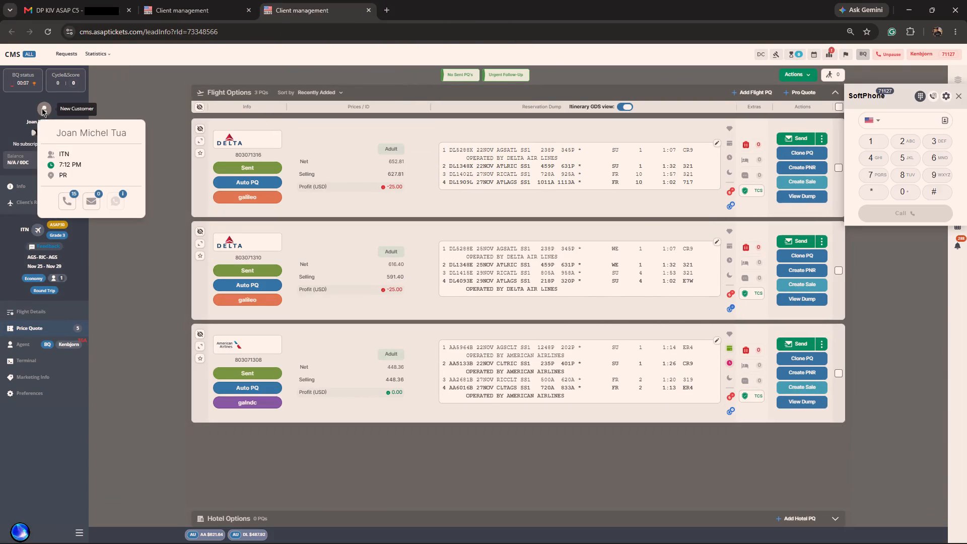
# Call the client of the AGS-RIC-AGS request from the call history and accept the softphone connection.
pyautogui.click(70, 207)
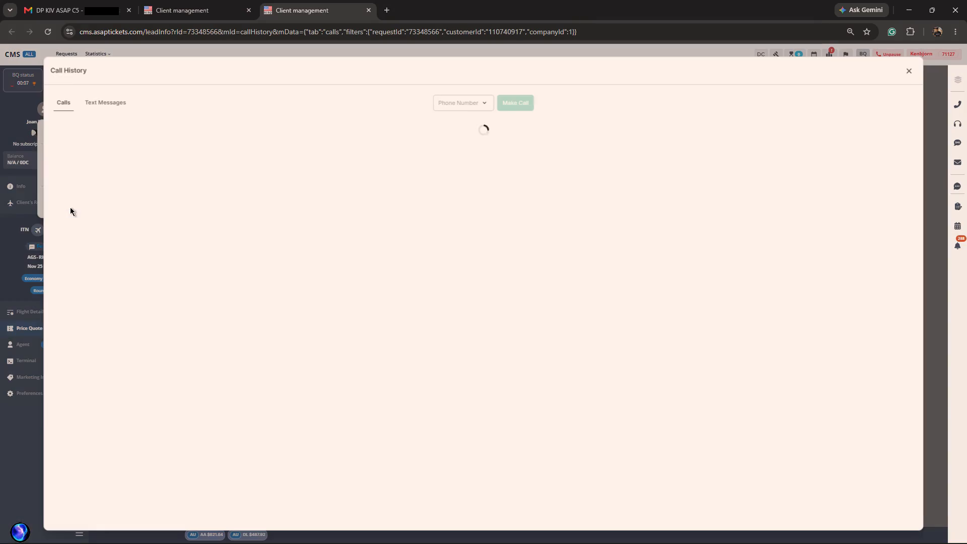
pyautogui.click(513, 100)
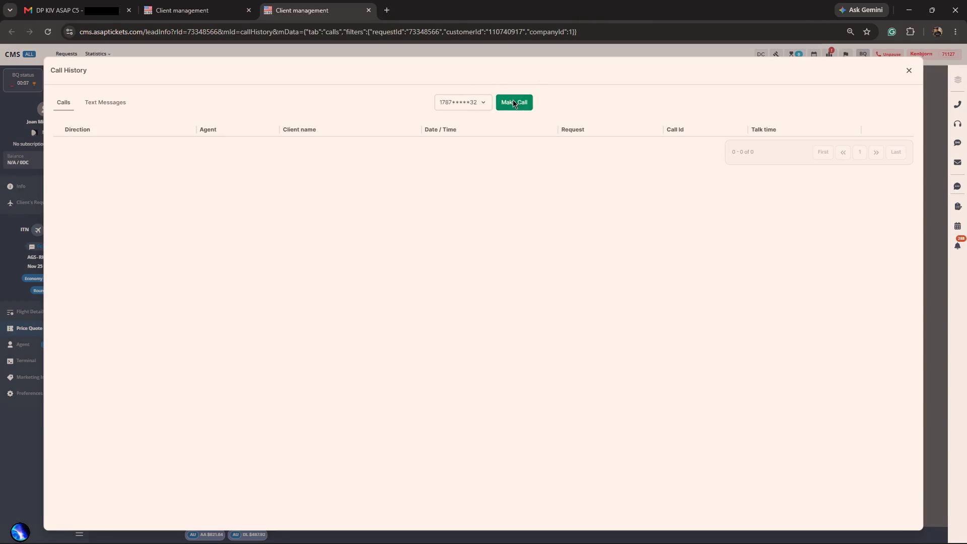
pyautogui.click(909, 69)
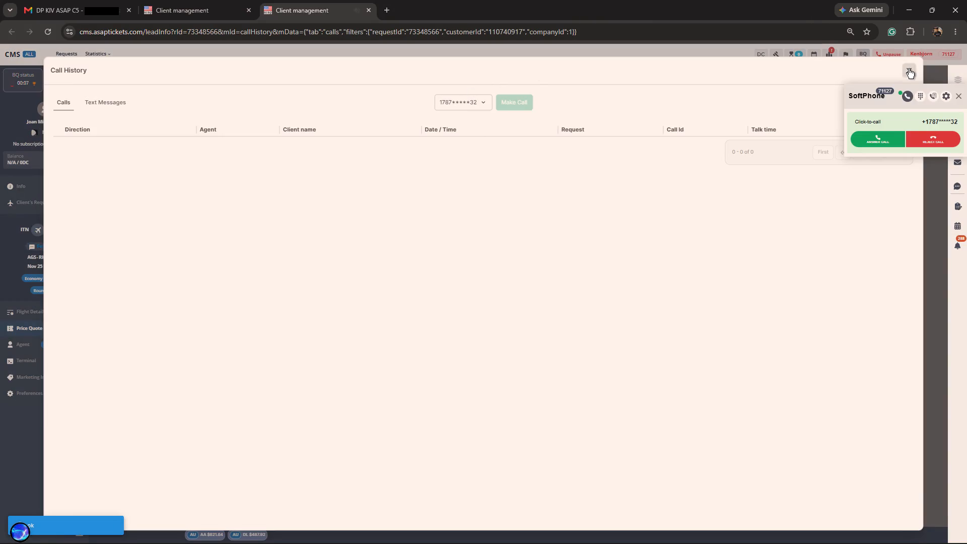
pyautogui.click(881, 137)
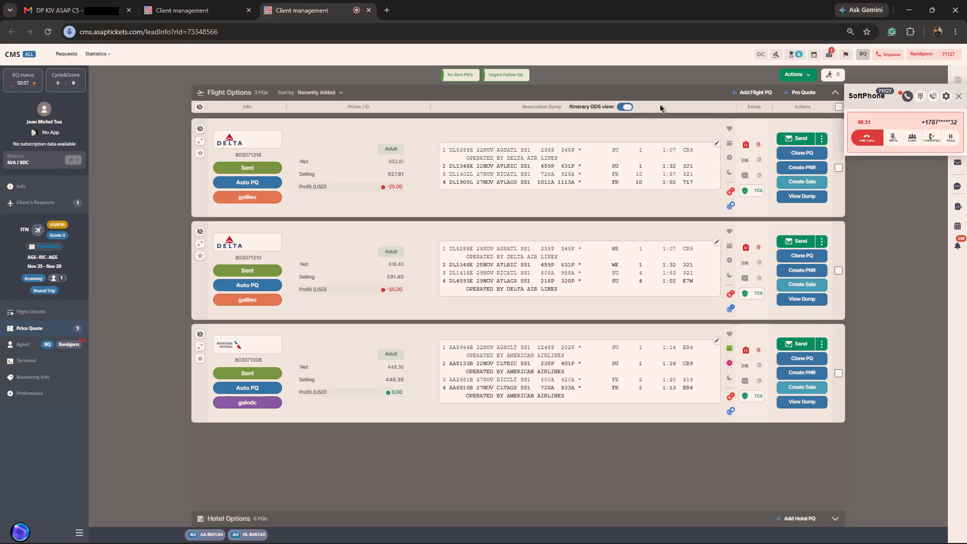
# Turn off the itinerary GDS view and clone the 22–27 Nov Delta price quote with an adult selling price of 727.81.
pyautogui.click(625, 107)
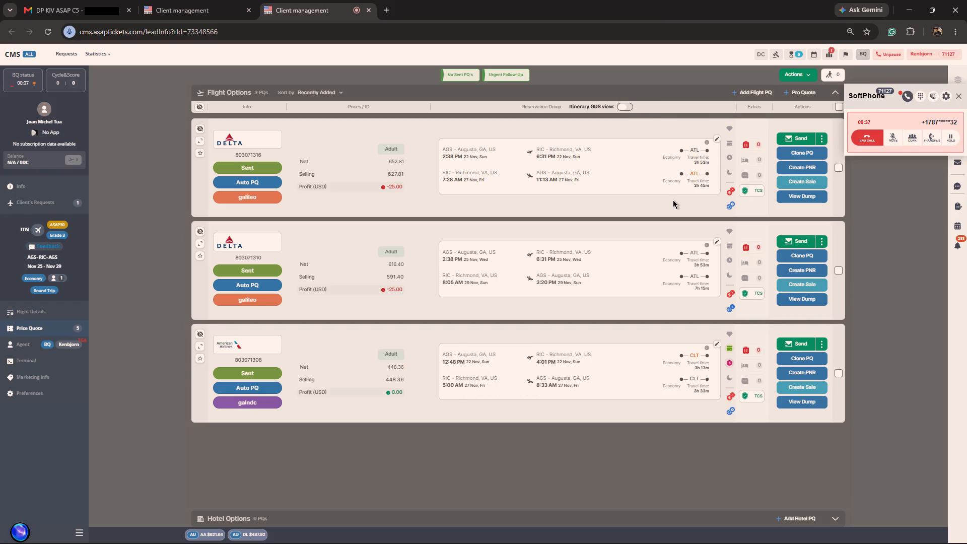
pyautogui.click(800, 153)
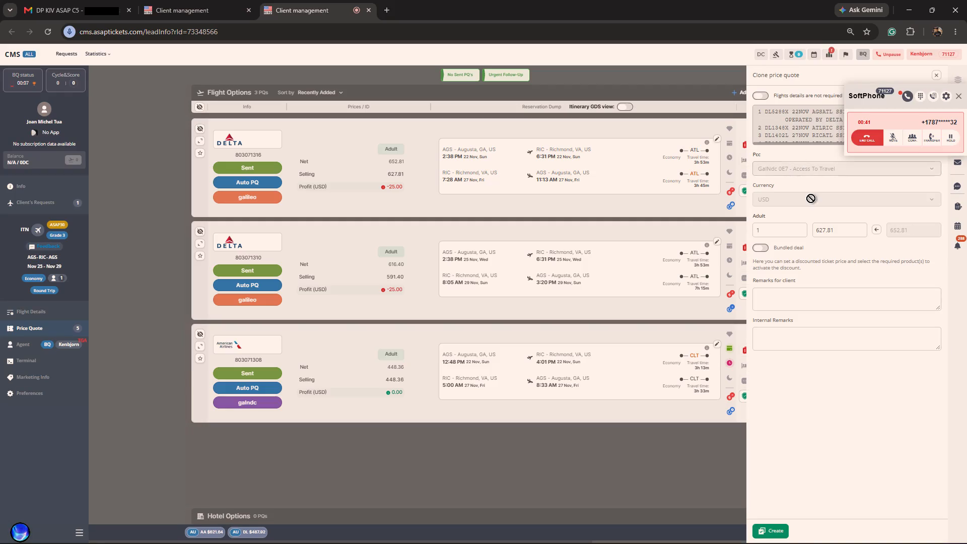
pyautogui.click(819, 231)
pyautogui.press('BackSpace')
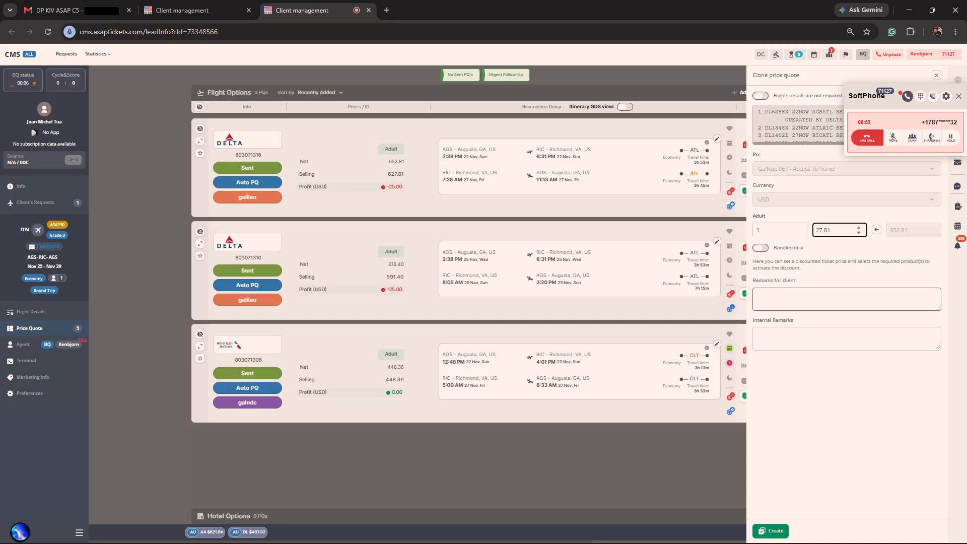
pyautogui.press('7')
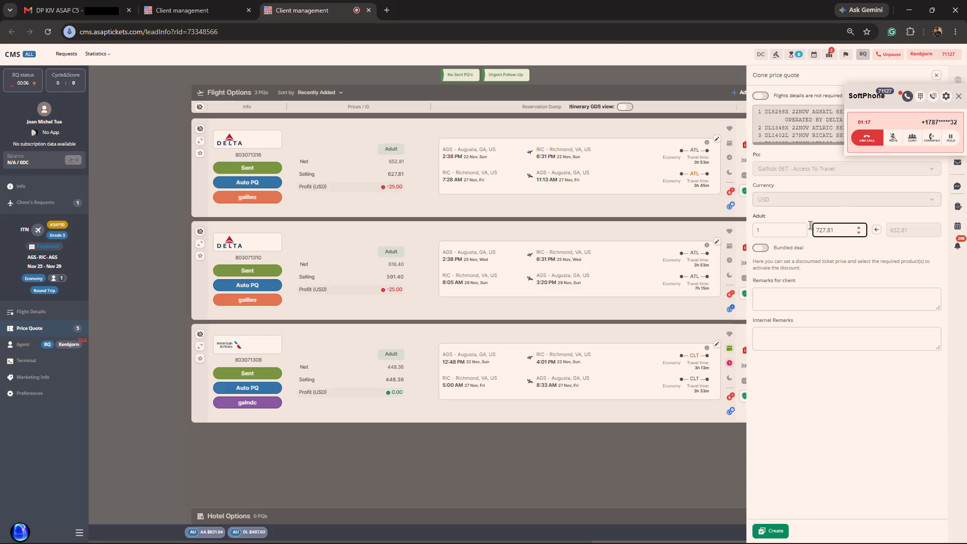
pyautogui.click(768, 532)
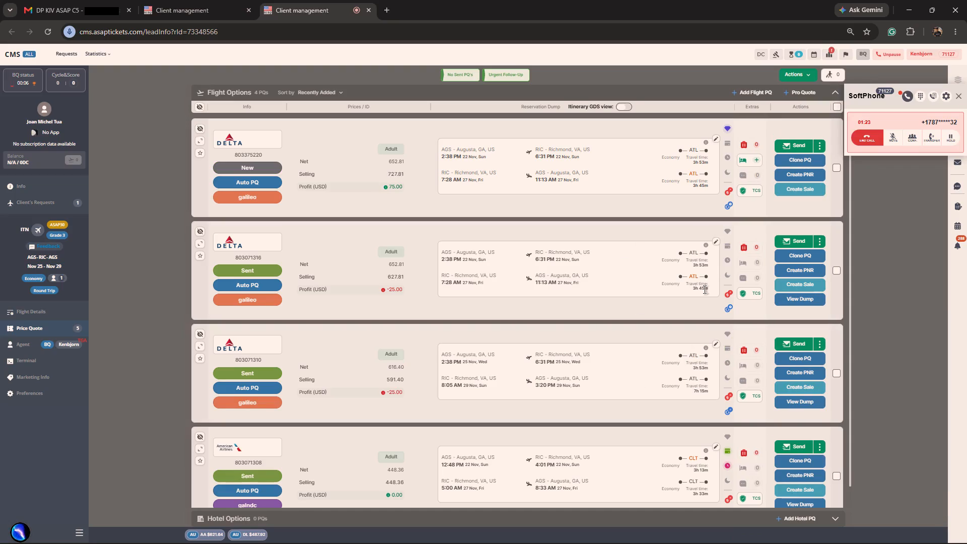
# Clone the 25–29 Nov Delta price quote with an adult selling price of 691.40.
pyautogui.click(795, 359)
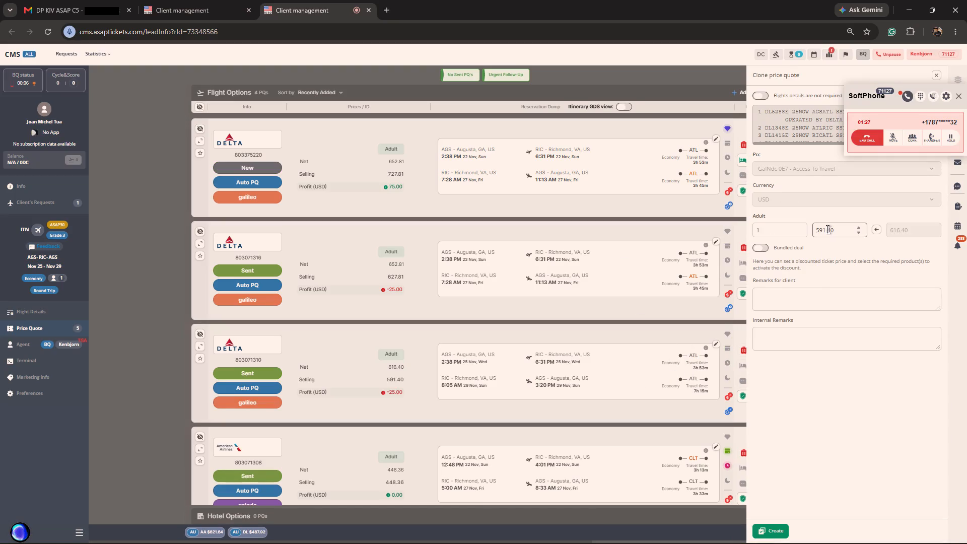
pyautogui.click(819, 231)
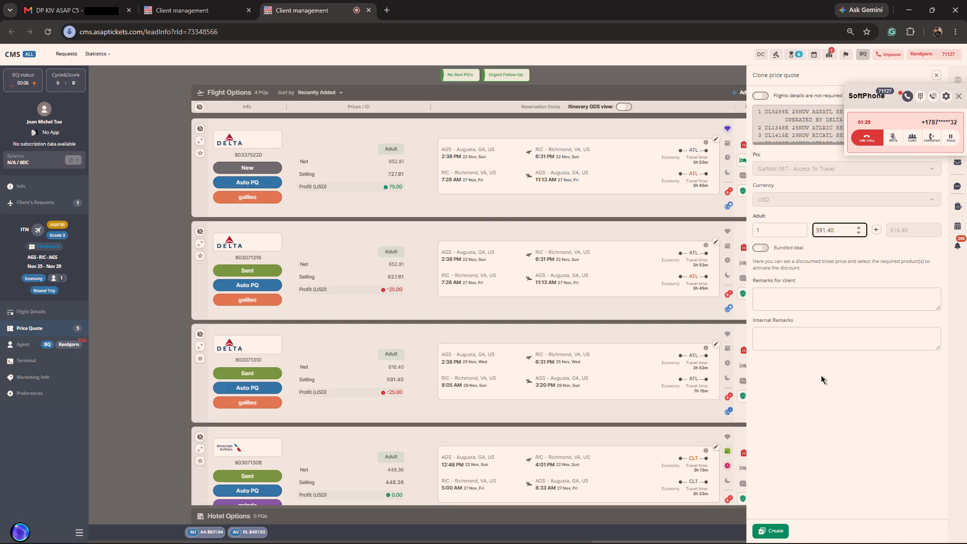
pyautogui.press('BackSpace')
pyautogui.press('6')
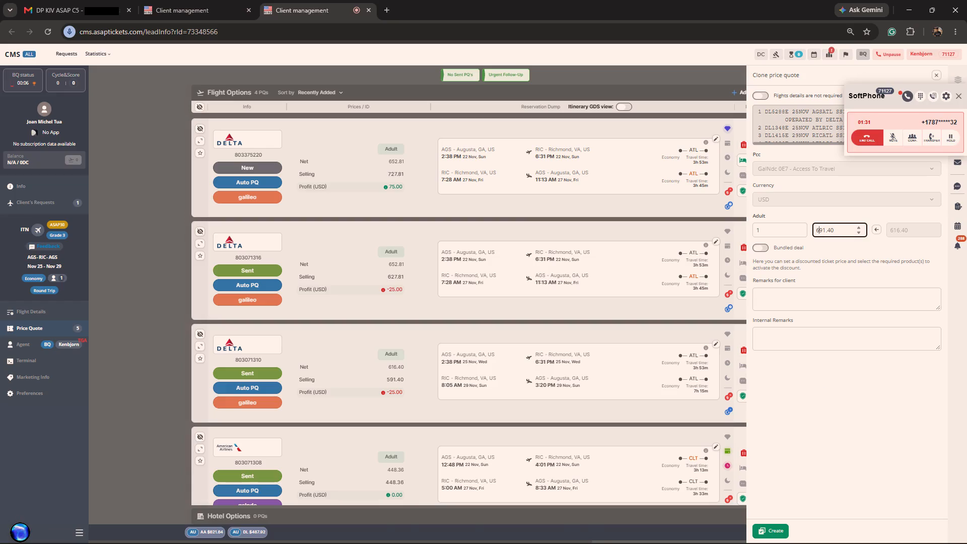
pyautogui.click(777, 530)
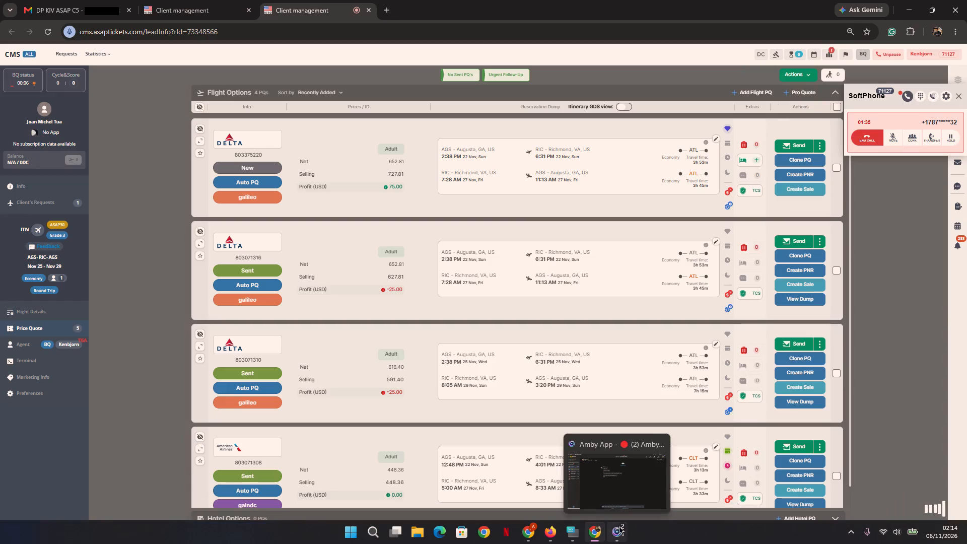
# Switch to the Amby app and read the Adaptation Week (Hotels) GP3, Adaptation week Team 1 and Mark Team chats.
pyautogui.click(619, 528)
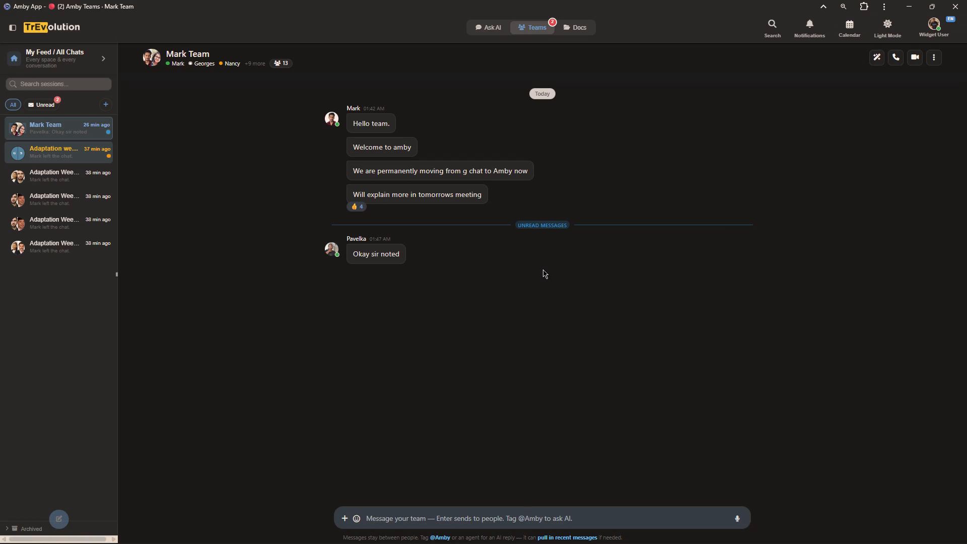
pyautogui.click(46, 176)
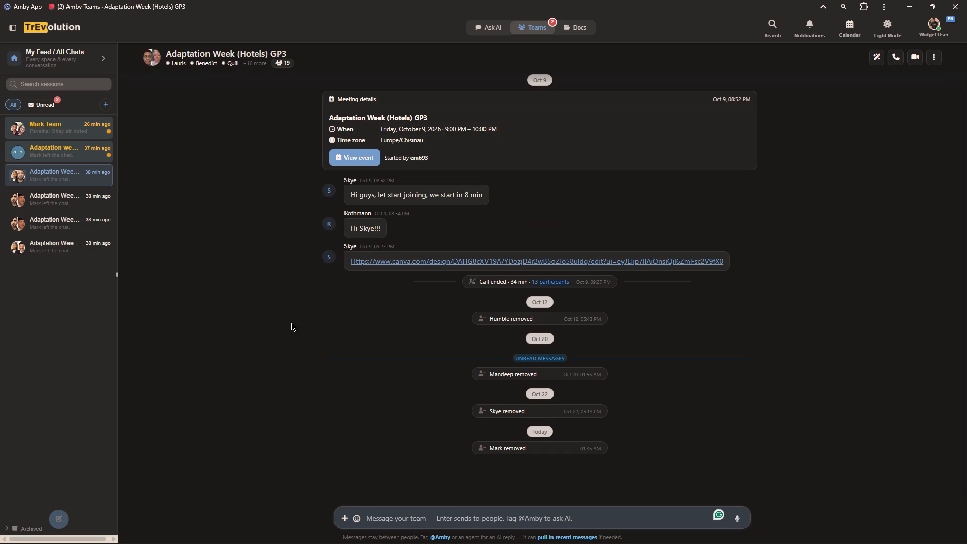
pyautogui.click(295, 383)
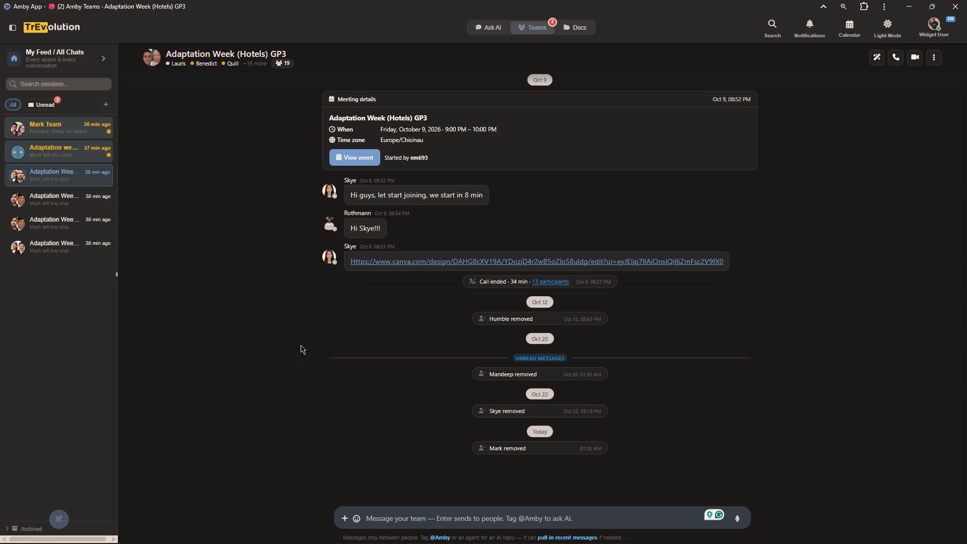
pyautogui.click(78, 157)
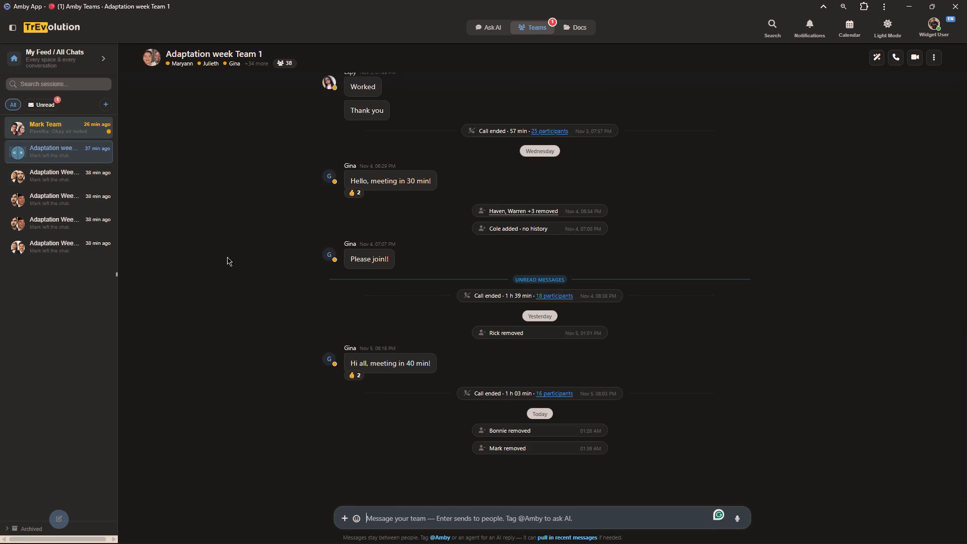
pyautogui.click(246, 376)
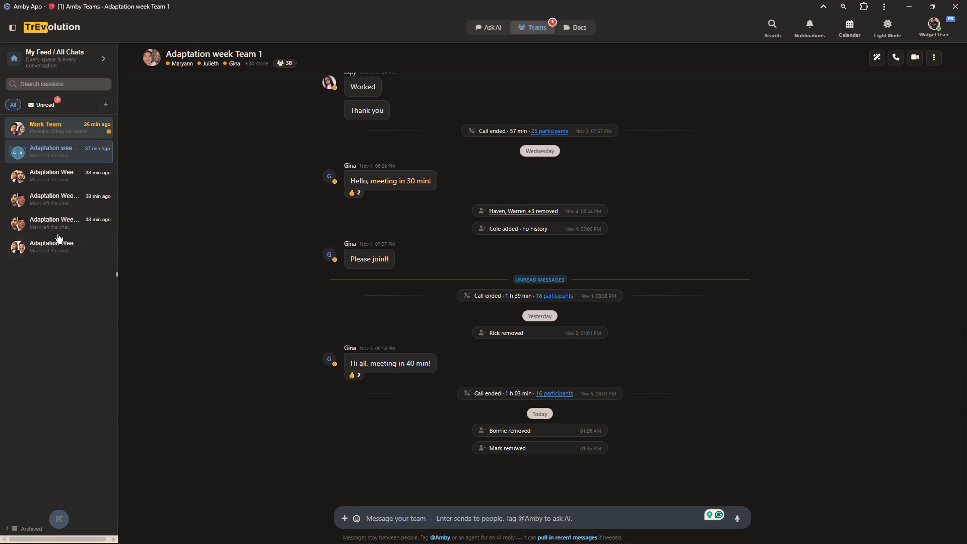
pyautogui.click(58, 131)
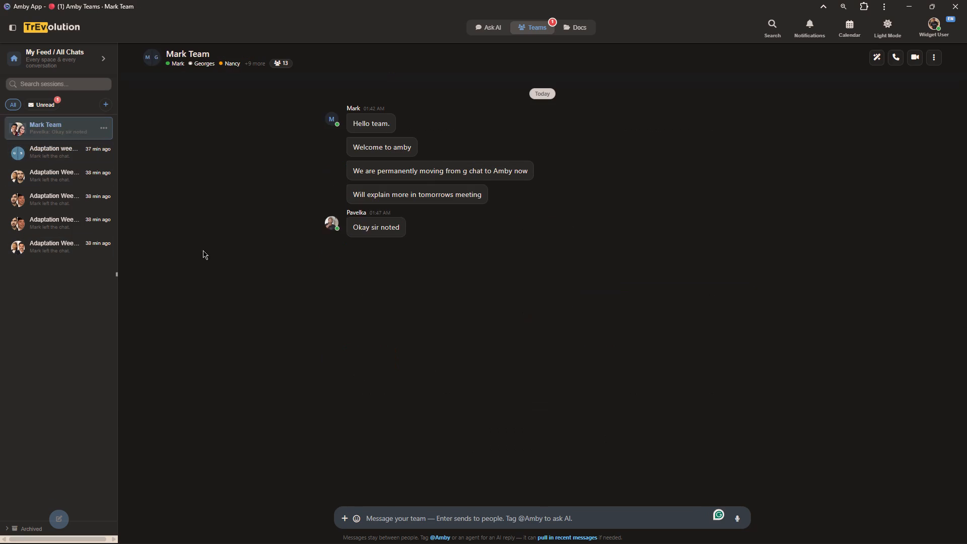
pyautogui.click(249, 324)
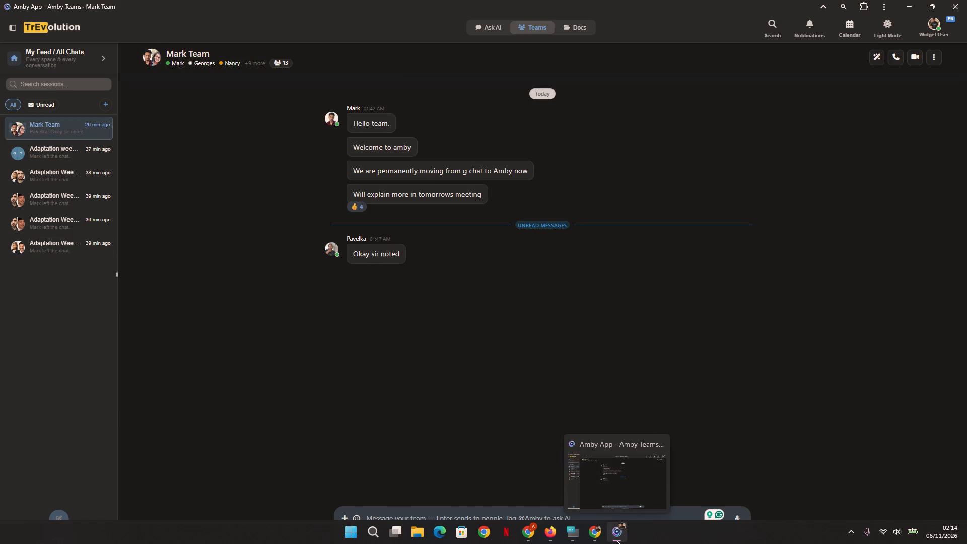
# Switch back to the client management page in Chrome and end the ongoing softphone call.
pyautogui.click(595, 537)
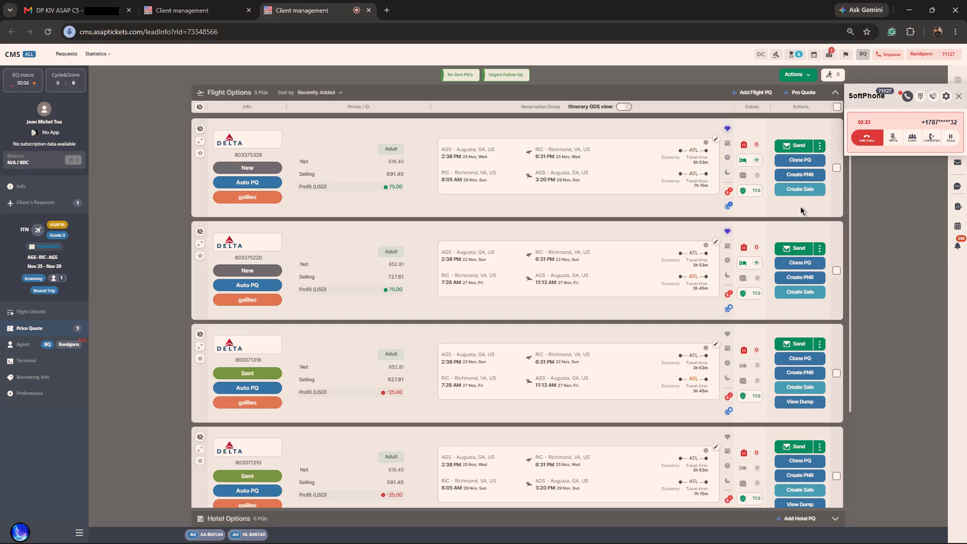
pyautogui.click(864, 140)
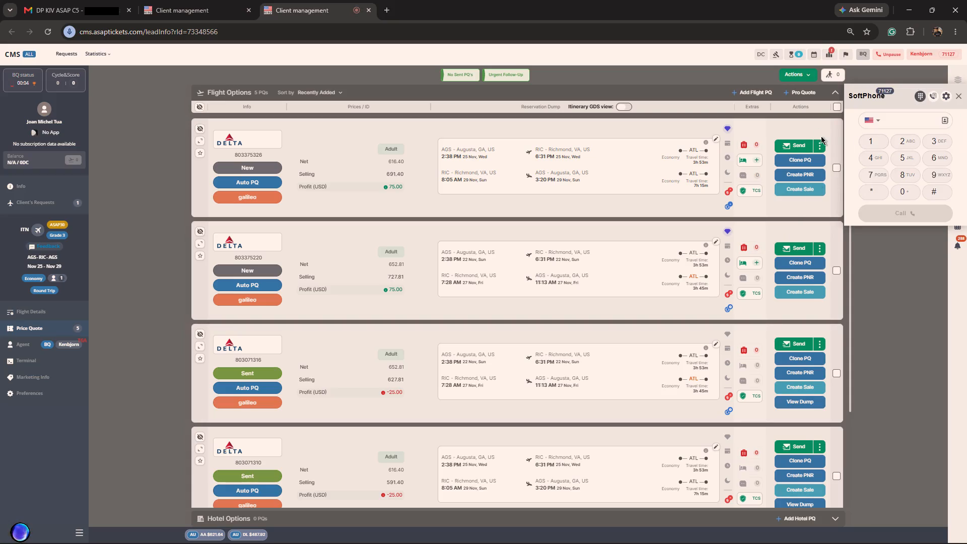
# Select the two new Delta price quotes, 691.40 and 727.81, and send them using the additional bulk send option.
pyautogui.click(833, 170)
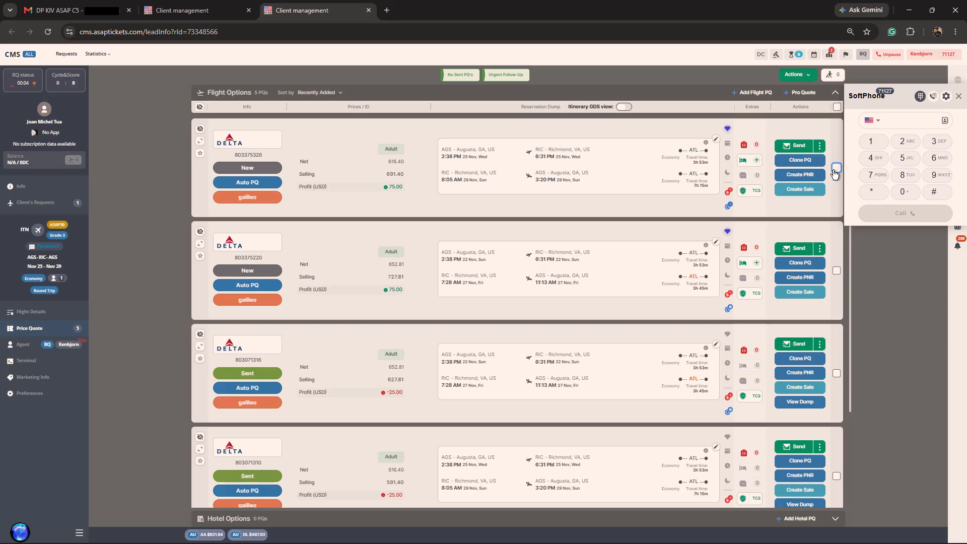
pyautogui.click(839, 272)
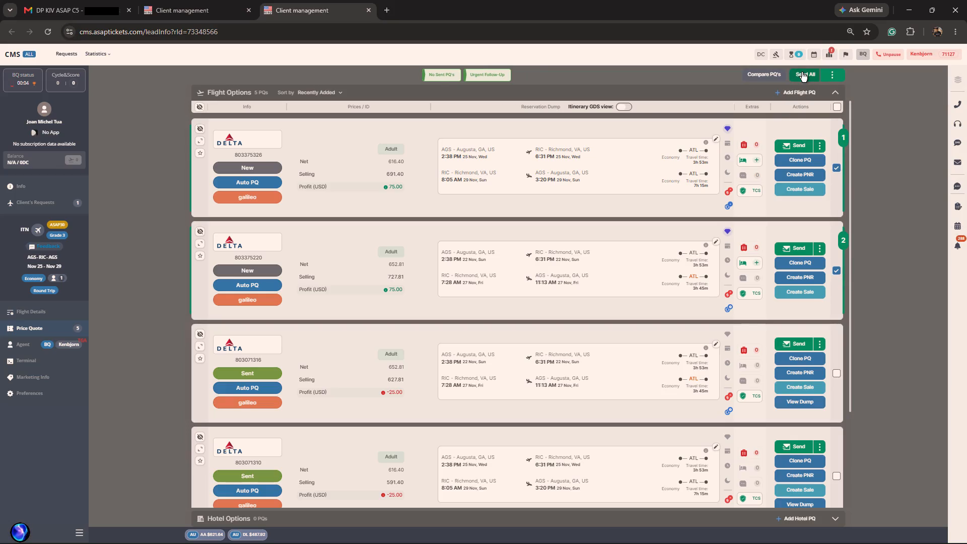
pyautogui.moveTo(802, 72); pyautogui.dragTo(833, 77)
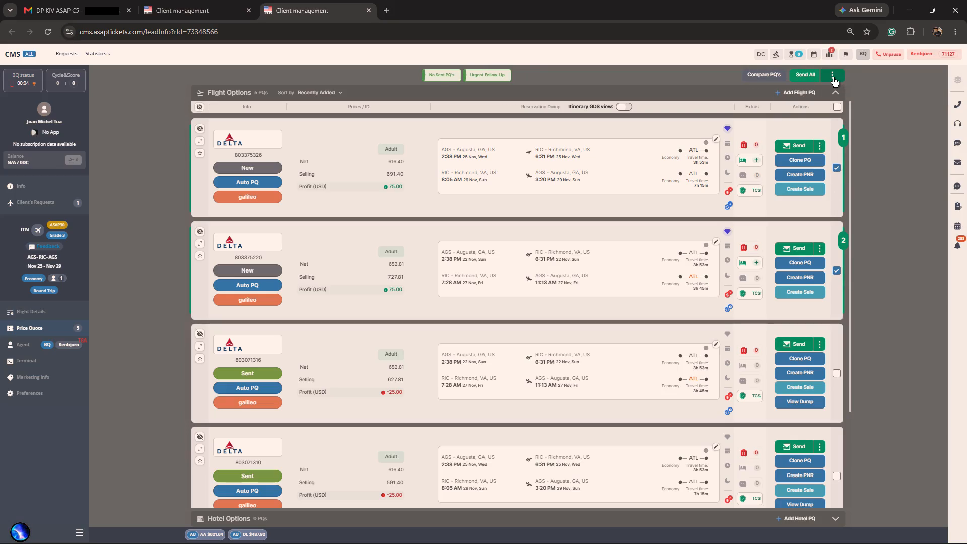
pyautogui.click(833, 77)
pyautogui.click(823, 89)
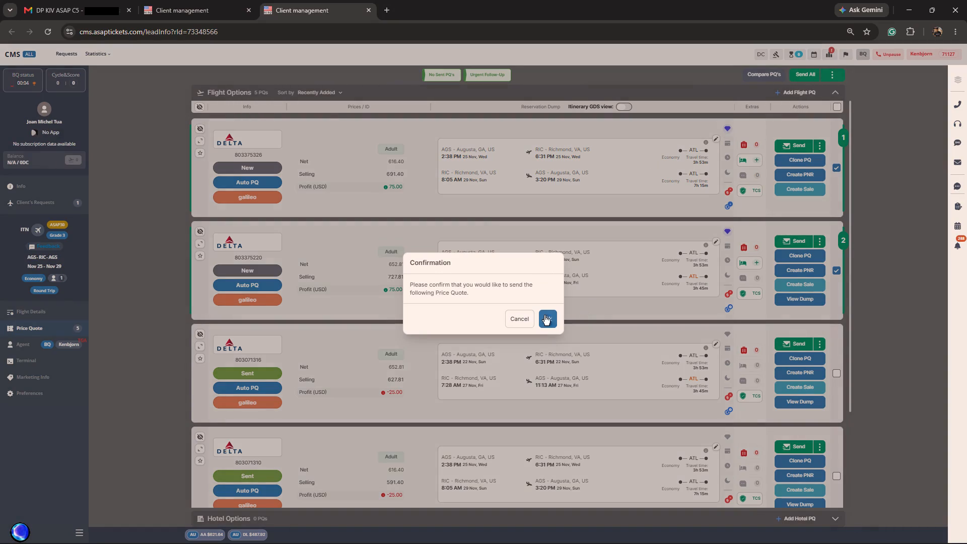
pyautogui.click(541, 315)
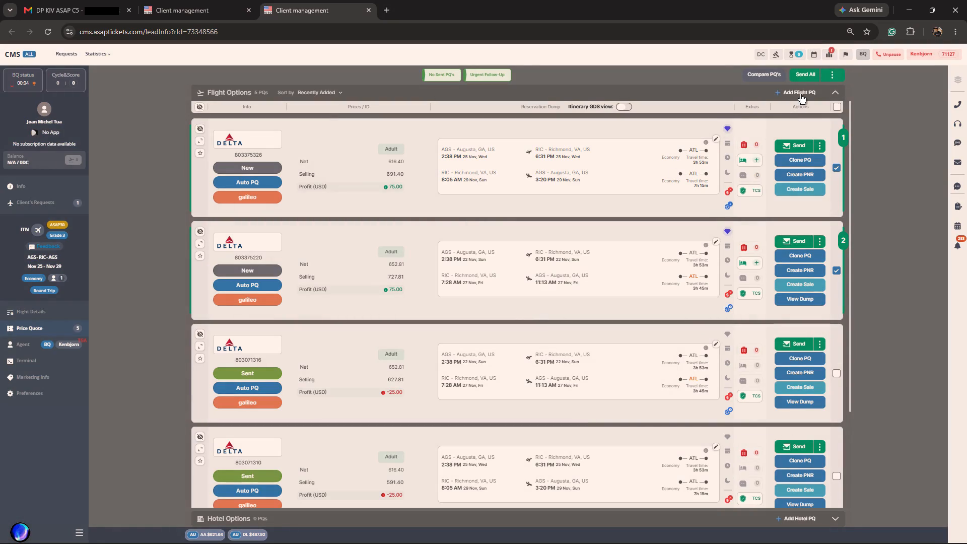
# Email both selected Delta price quotes to the client with the prepared Flight to Richmond quote message.
pyautogui.click(799, 73)
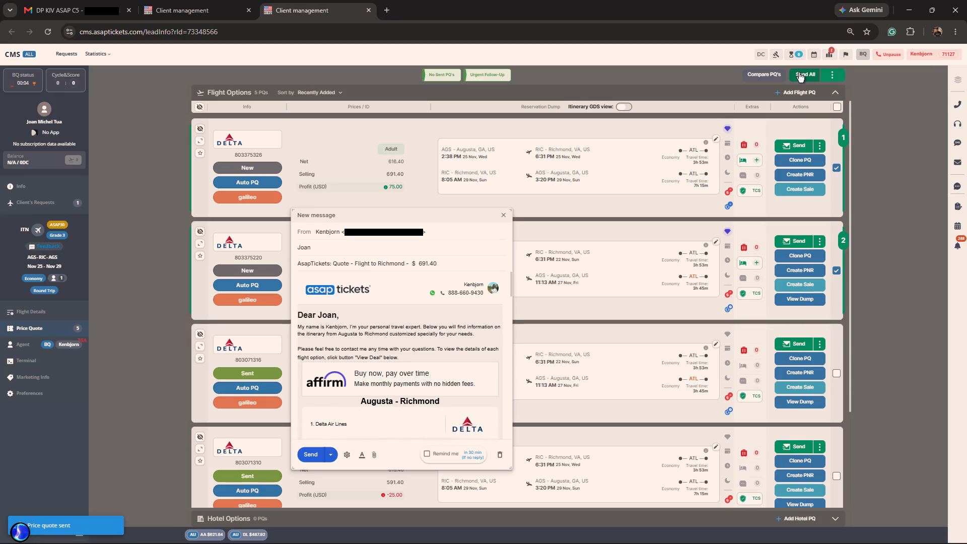
pyautogui.click(314, 454)
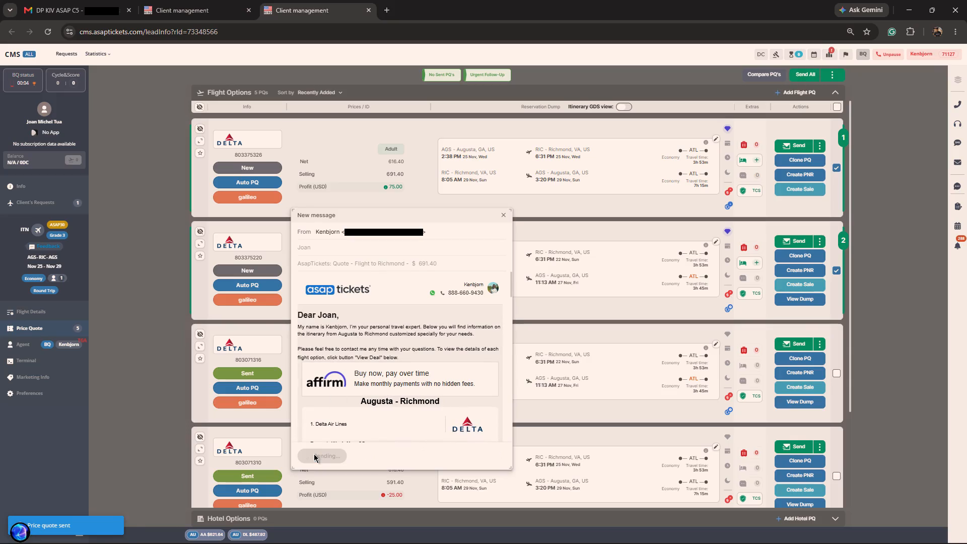
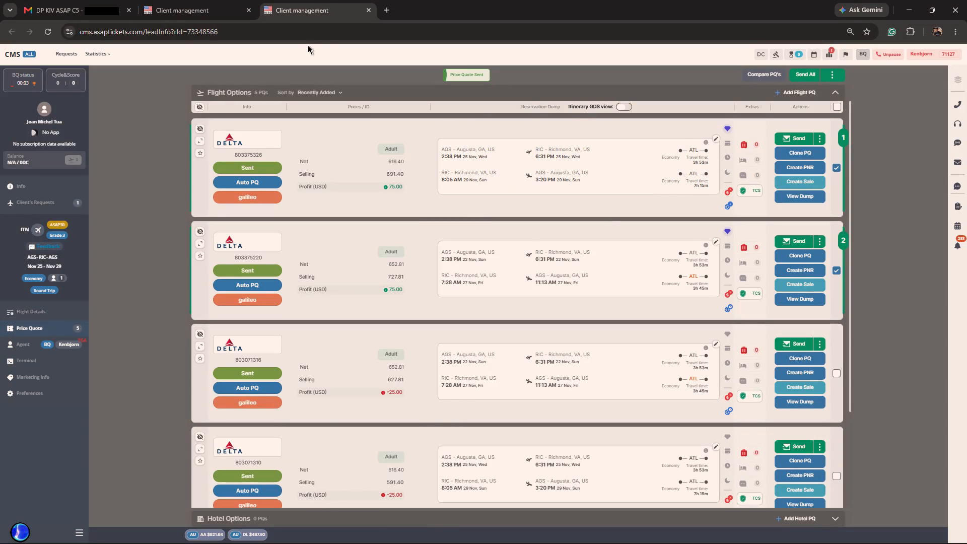
# Close the request page, refresh the active requests by way of the Bonus queue, and reopen the 25-Nov-26 AGS-RIC-AGS request under Urgent Follow-Up.
pyautogui.click(368, 10)
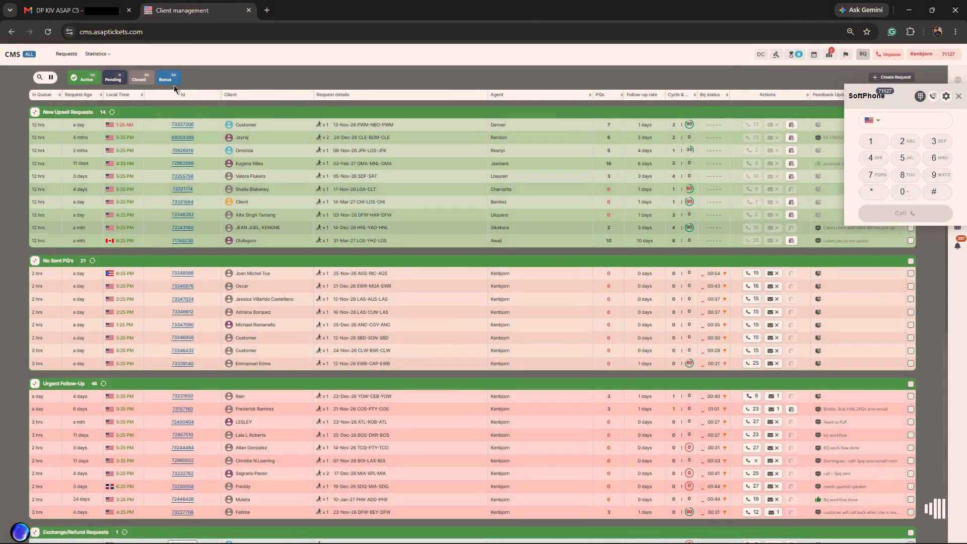
pyautogui.click(166, 80)
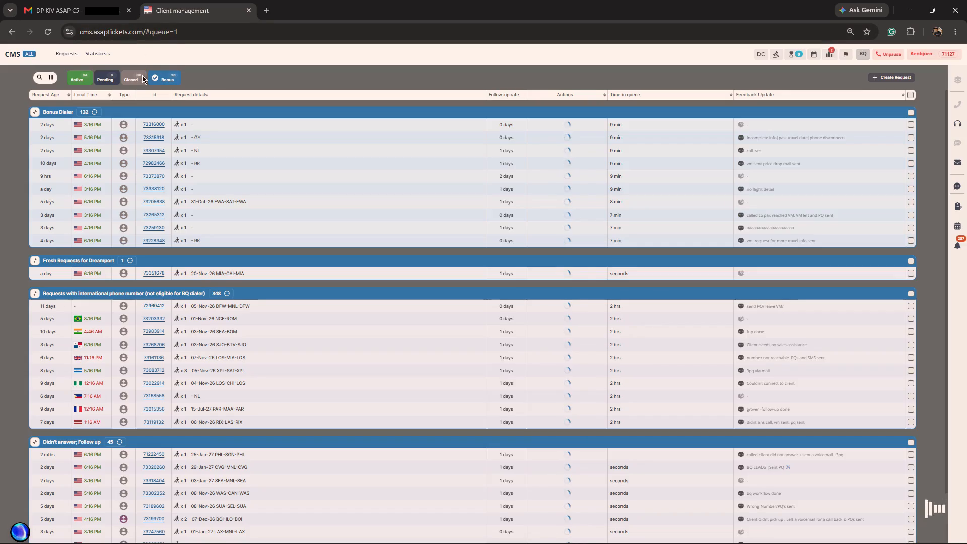
pyautogui.click(80, 73)
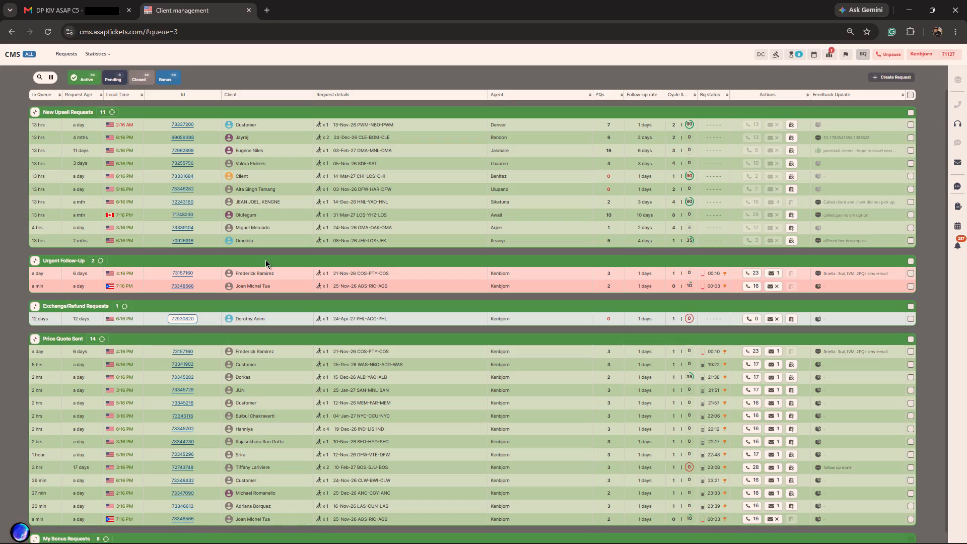
pyautogui.click(183, 286)
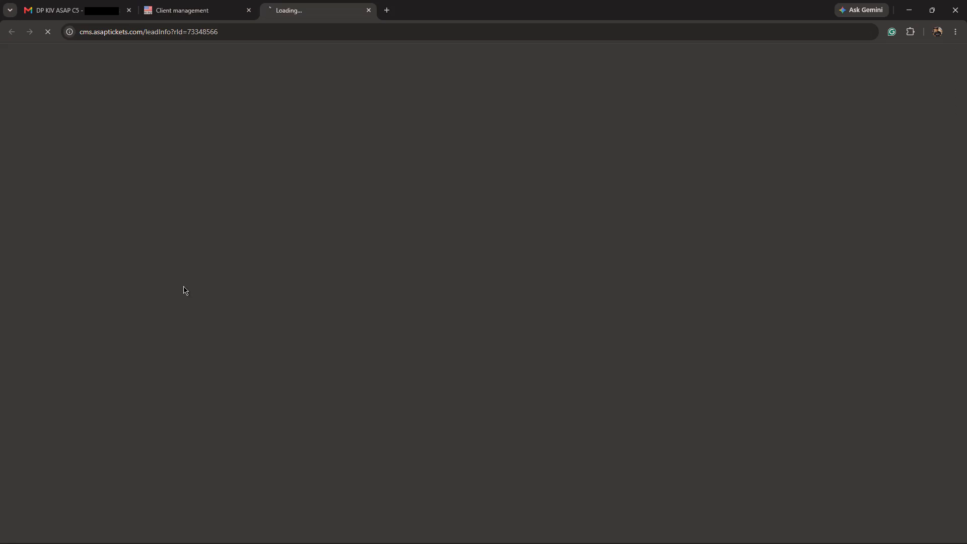
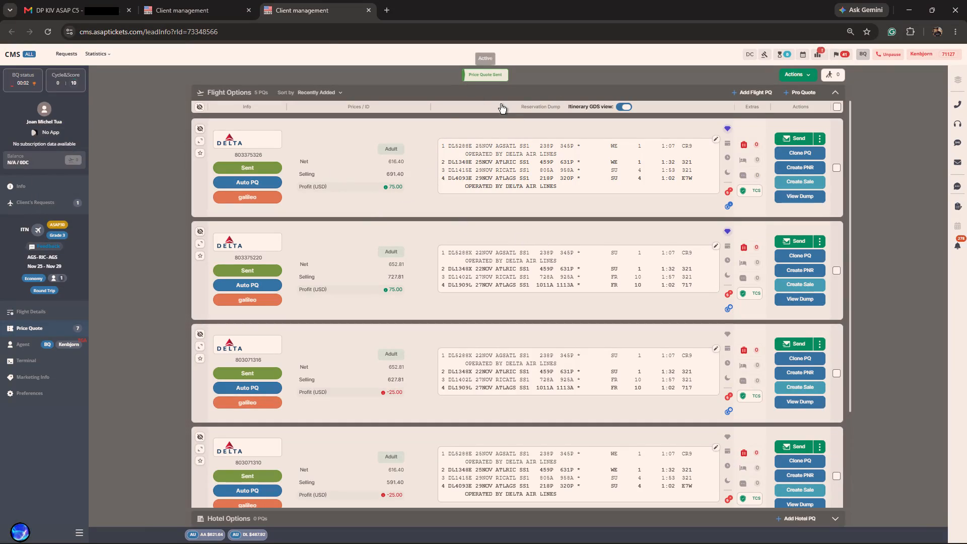
# Close the AGS-RIC-AGS request page and open the 13-Feb-27 BUF-BZE request under Fresh Requests for Dreamport in the Bonus queue.
pyautogui.click(371, 9)
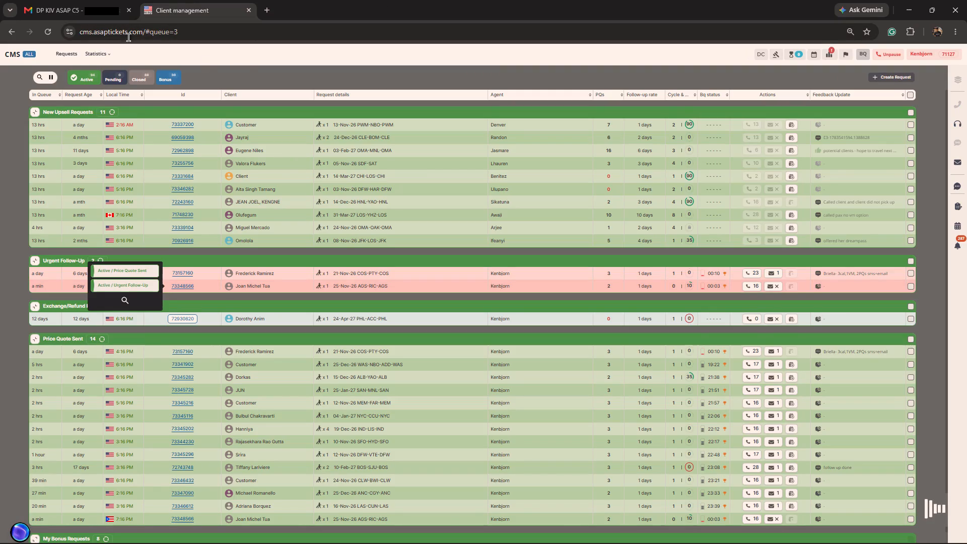
pyautogui.click(164, 74)
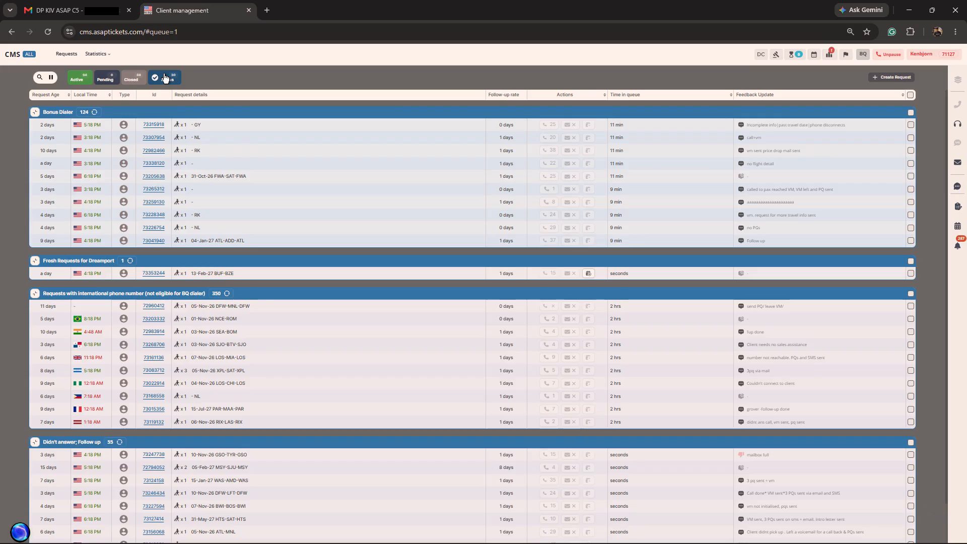
pyautogui.click(156, 274)
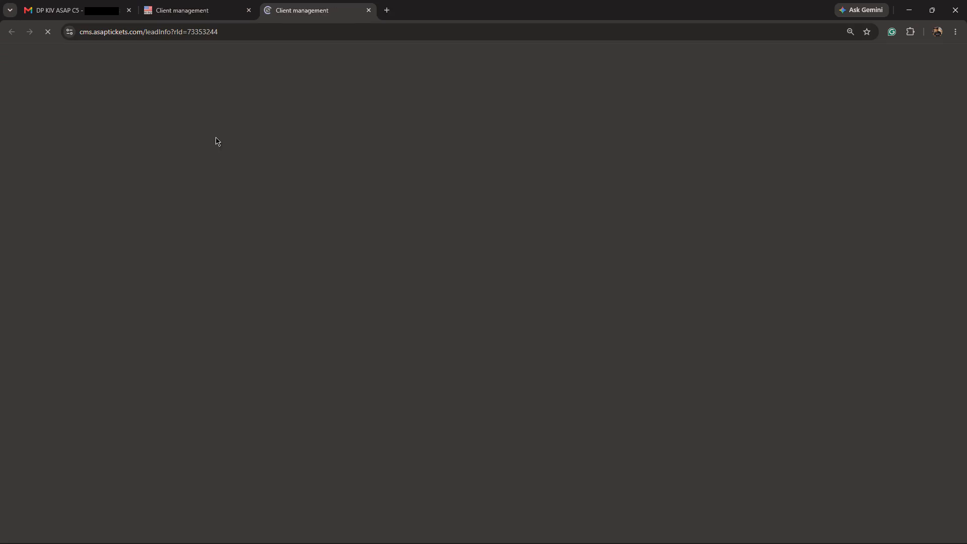
# Close the BUF-BZE request page and reload the Bonus queue.
pyautogui.click(367, 12)
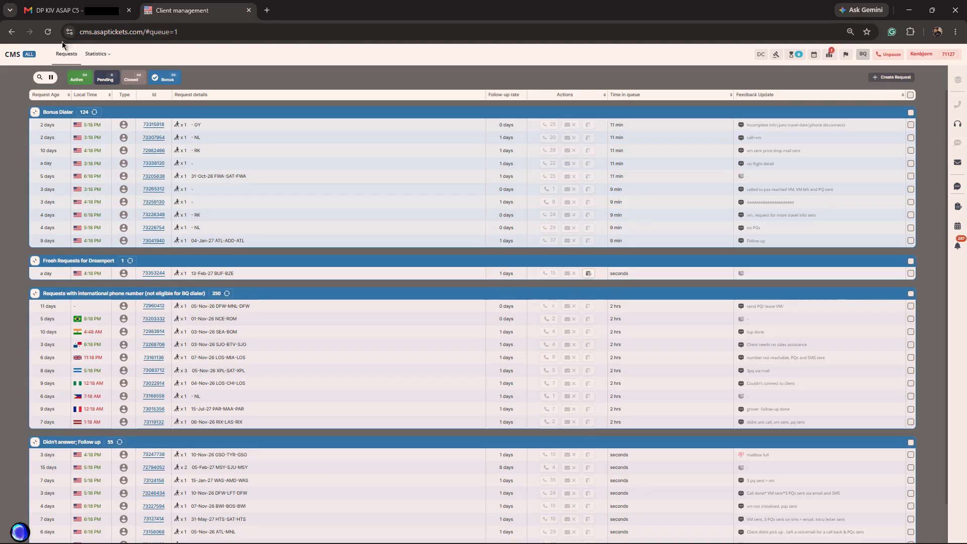
pyautogui.click(48, 34)
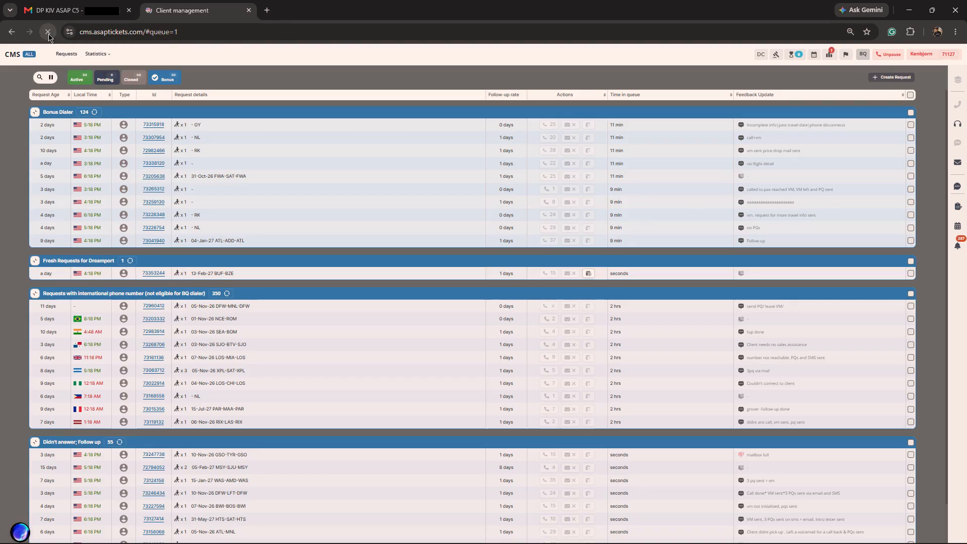
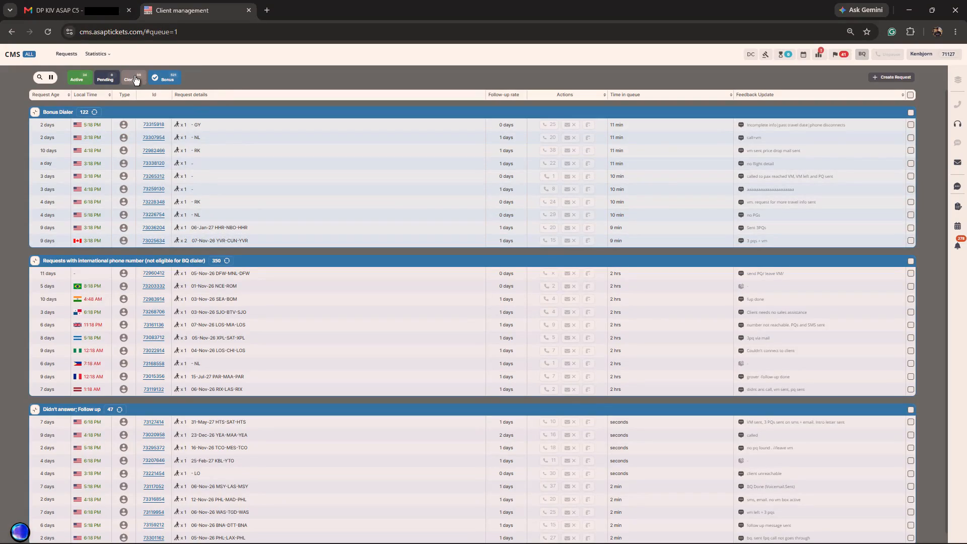
# Reload the Bonus queue and open the 11-Jan-27 YEA-AMD-YEA request under Fresh Requests for Dreamport.
pyautogui.click(46, 33)
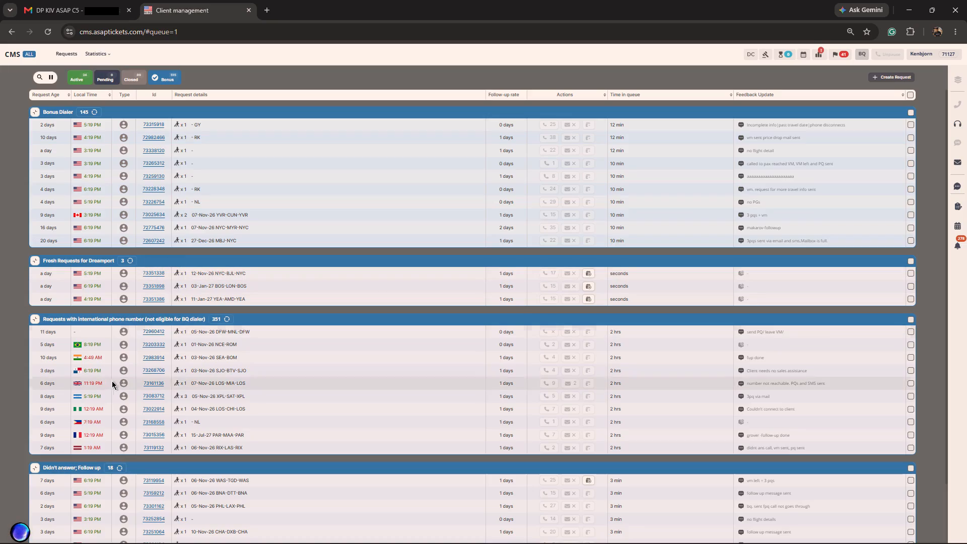
pyautogui.click(154, 300)
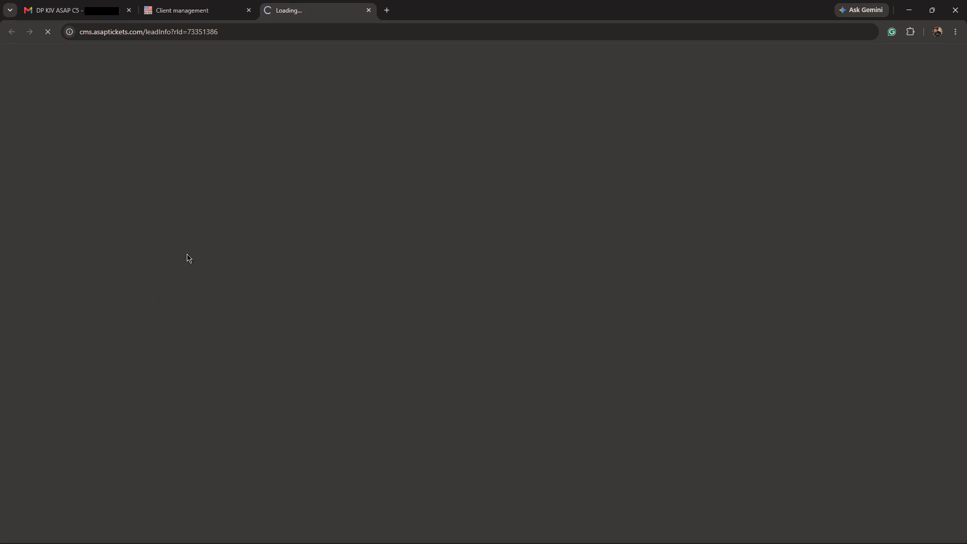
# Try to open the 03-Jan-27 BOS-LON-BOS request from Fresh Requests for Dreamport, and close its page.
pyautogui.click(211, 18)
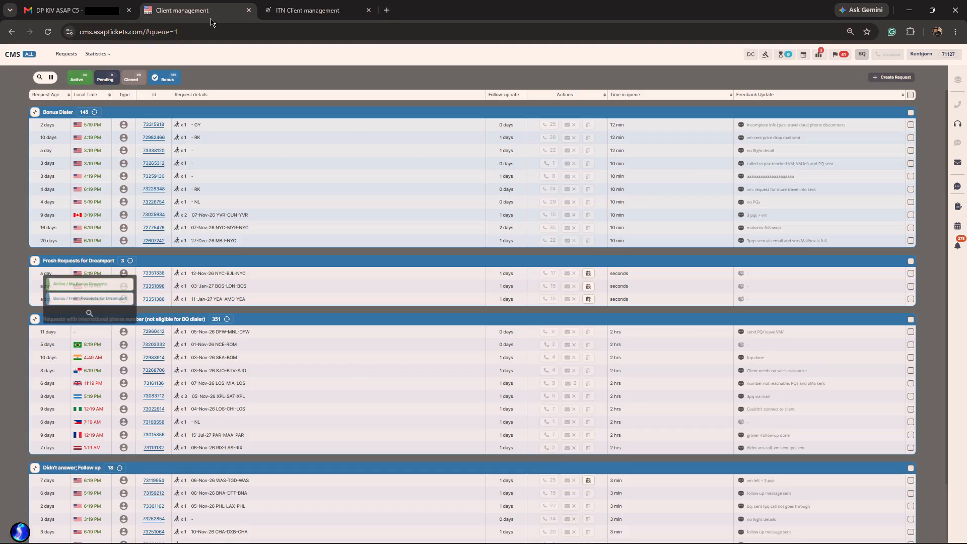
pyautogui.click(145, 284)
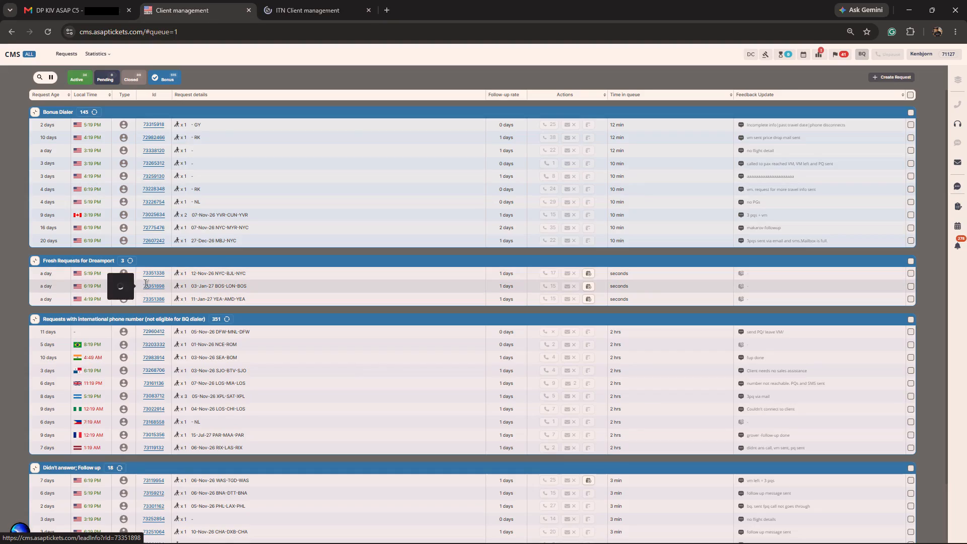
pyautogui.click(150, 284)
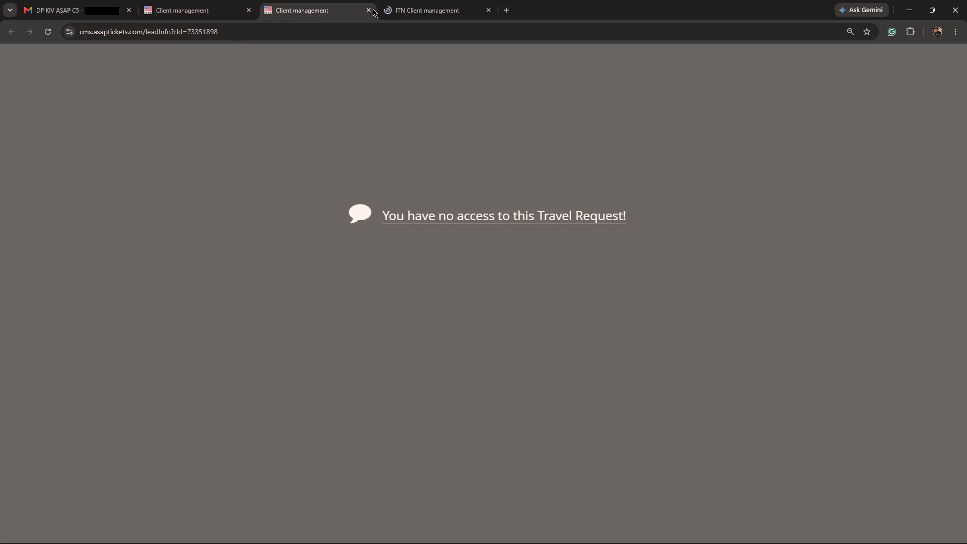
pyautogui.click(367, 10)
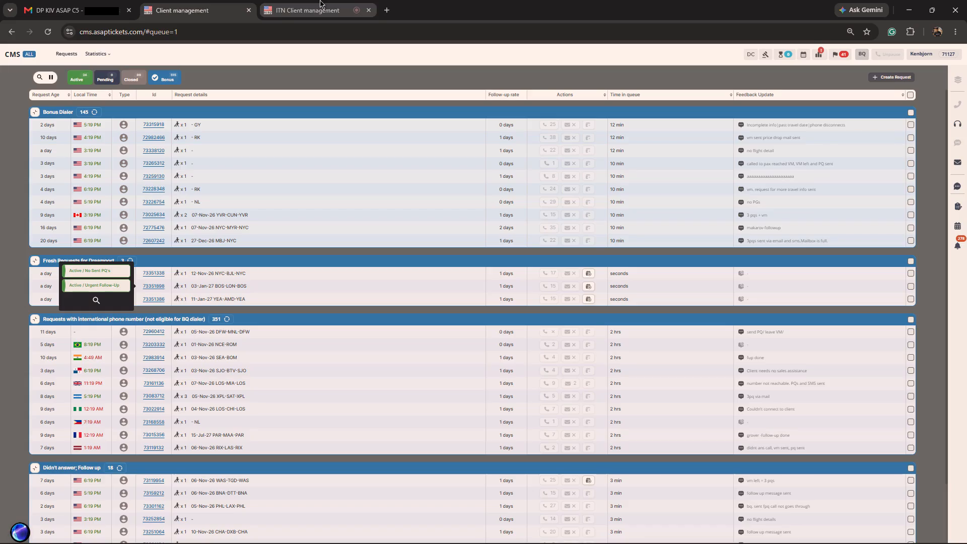
# Reload the Bonus queue and open the 22-Dec-26 WAS-FNA-WAS and 08-Dec-26 PHL-DLA requests from Bonus Dialer.
pyautogui.click(50, 26)
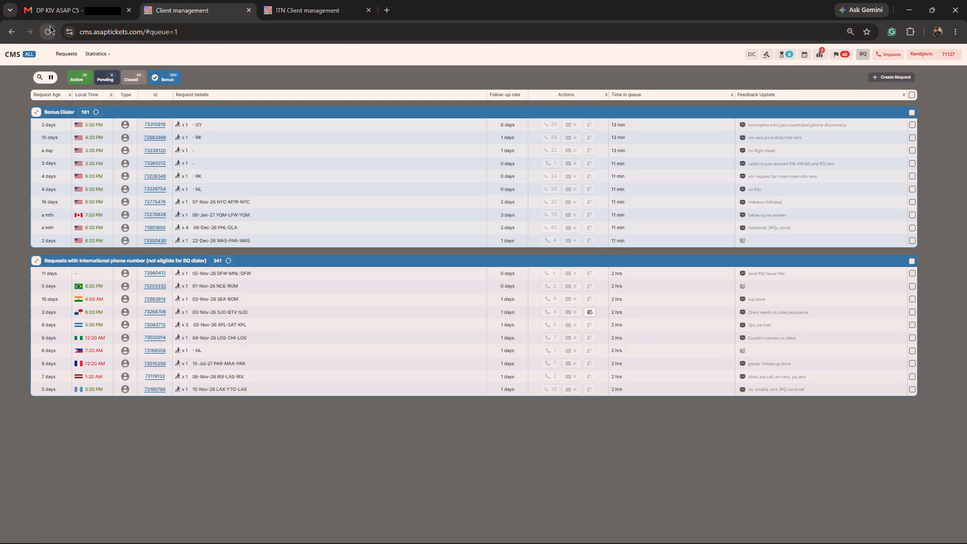
pyautogui.click(157, 241)
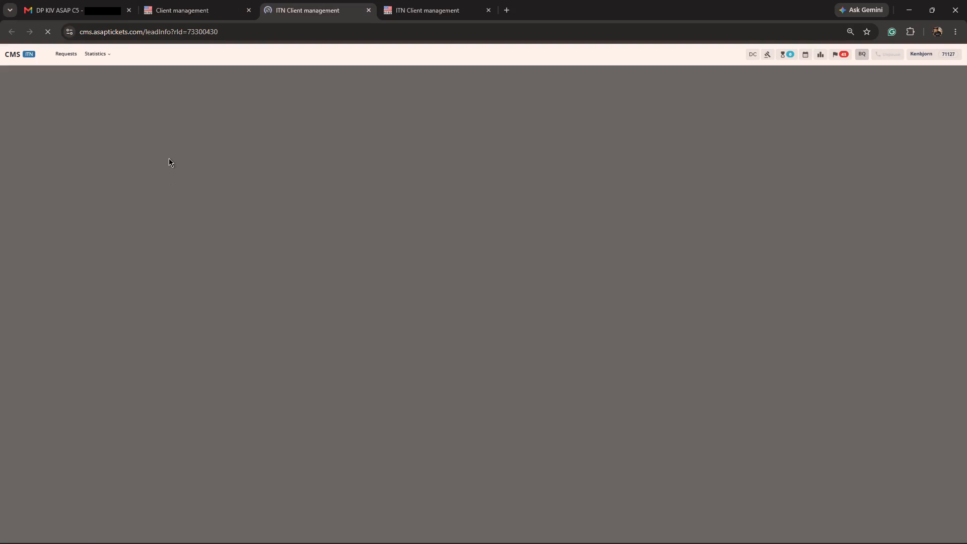
pyautogui.click(188, 13)
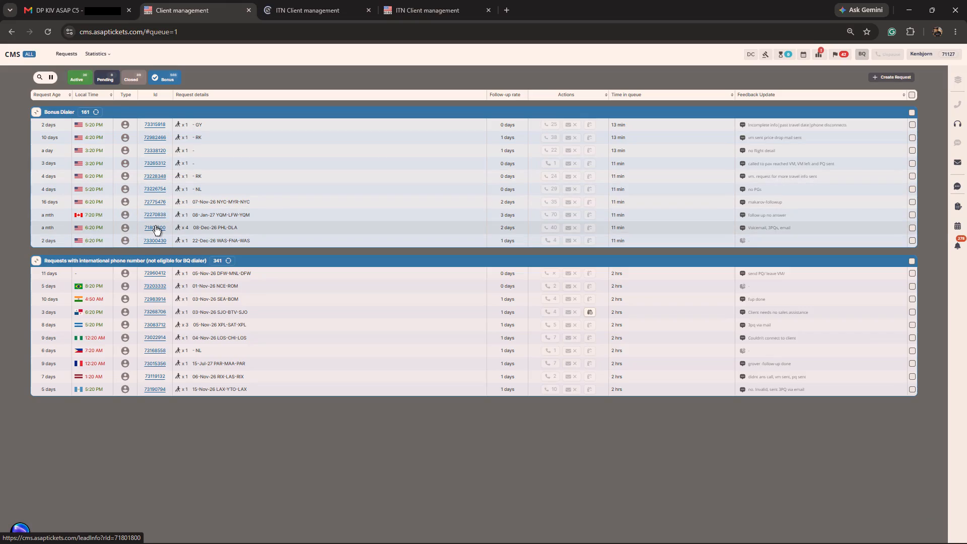
pyautogui.click(155, 226)
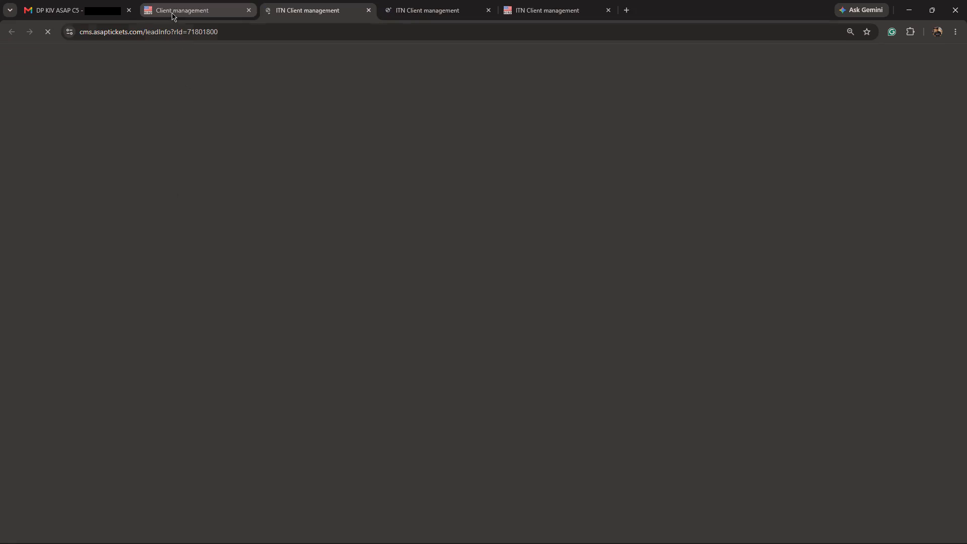
# Reload the Bonus queue and open the ATL-SGN-ATL, LAX-TPE-LAX and DFW-SGN-DFW requests under Fresh Requests for Dreamport.
pyautogui.click(172, 11)
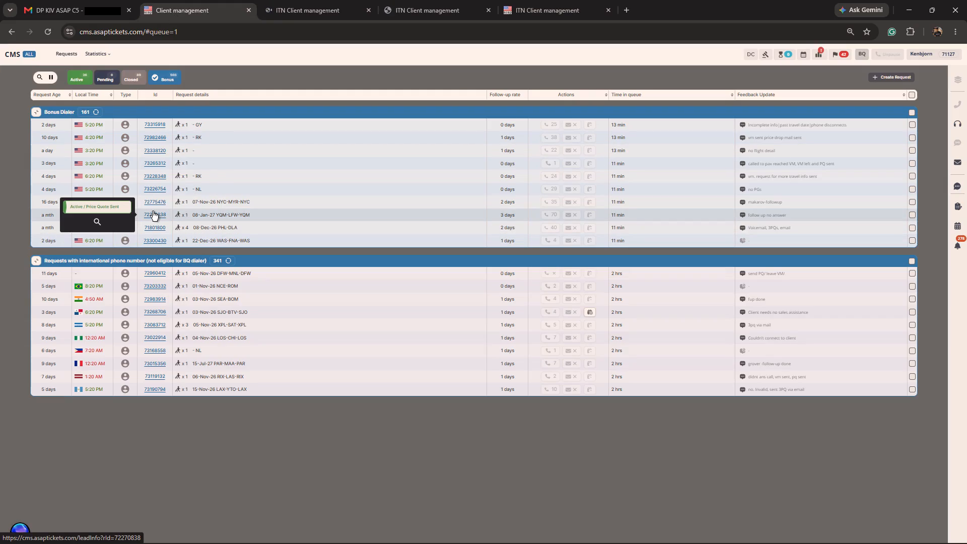
pyautogui.click(46, 34)
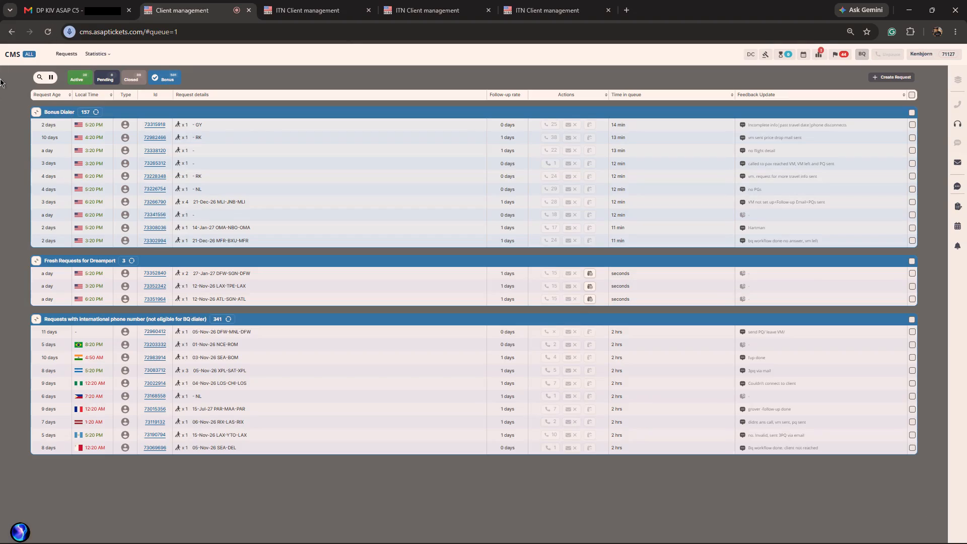
pyautogui.click(156, 299)
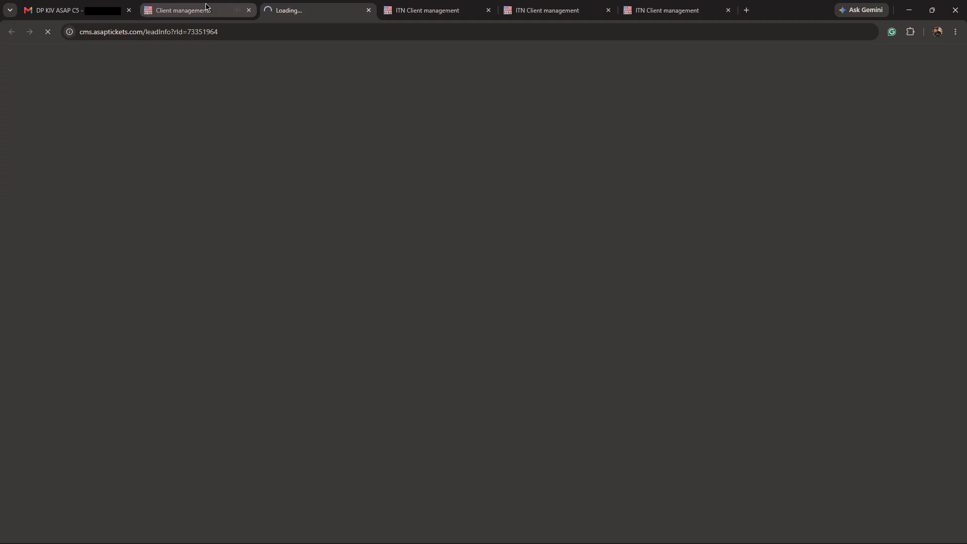
pyautogui.click(205, 3)
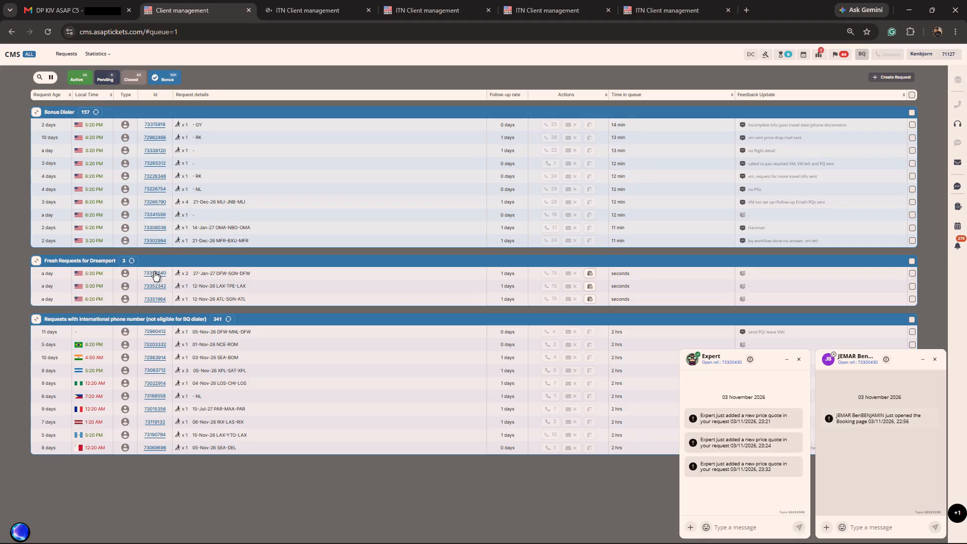
pyautogui.click(151, 285)
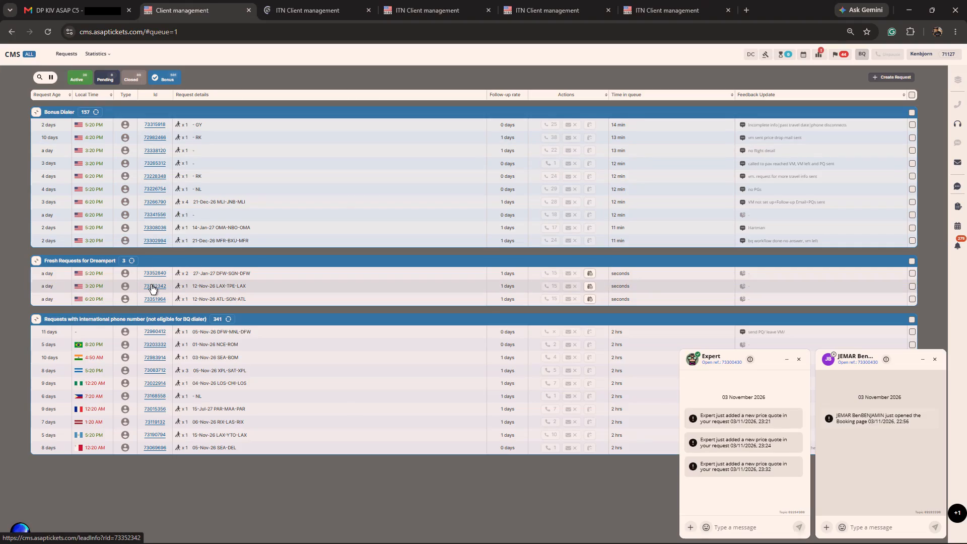
pyautogui.click(151, 285)
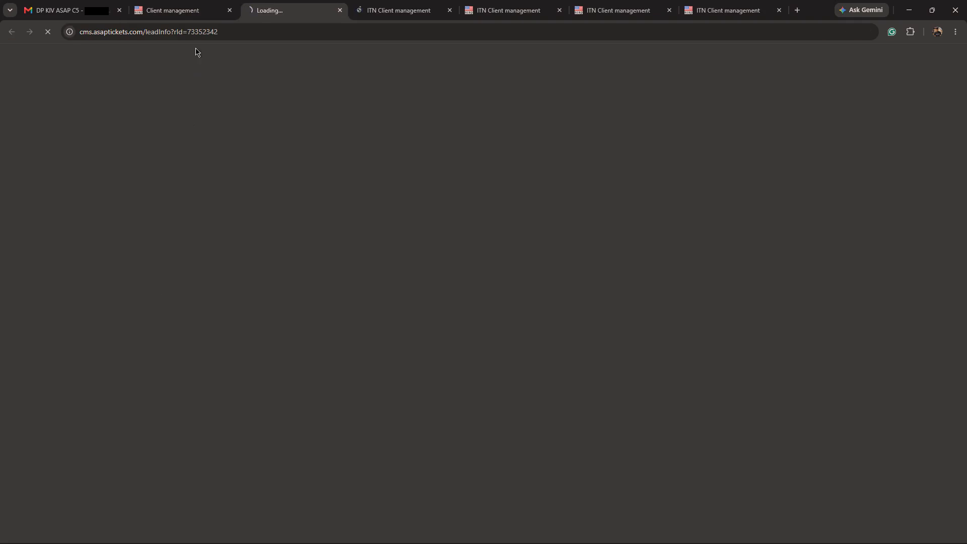
pyautogui.click(183, 14)
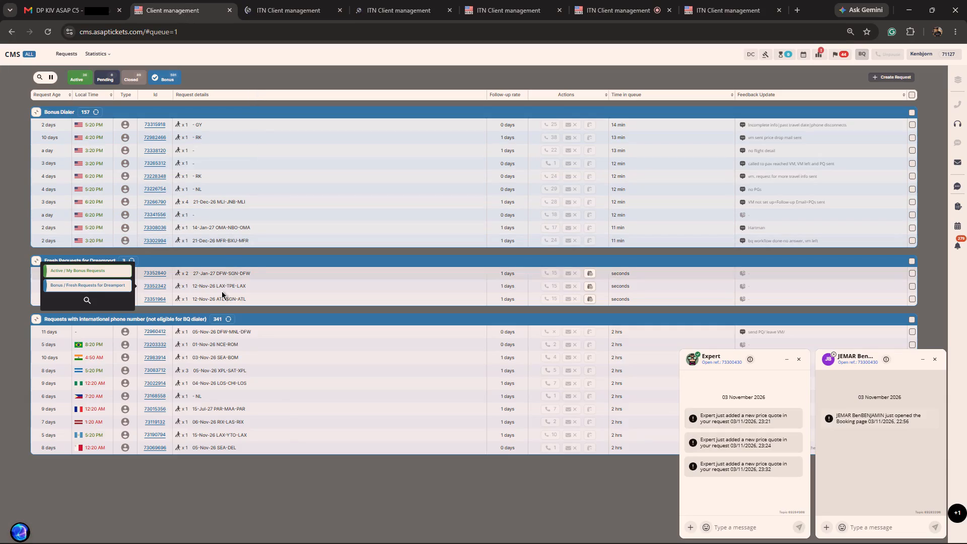
pyautogui.click(155, 273)
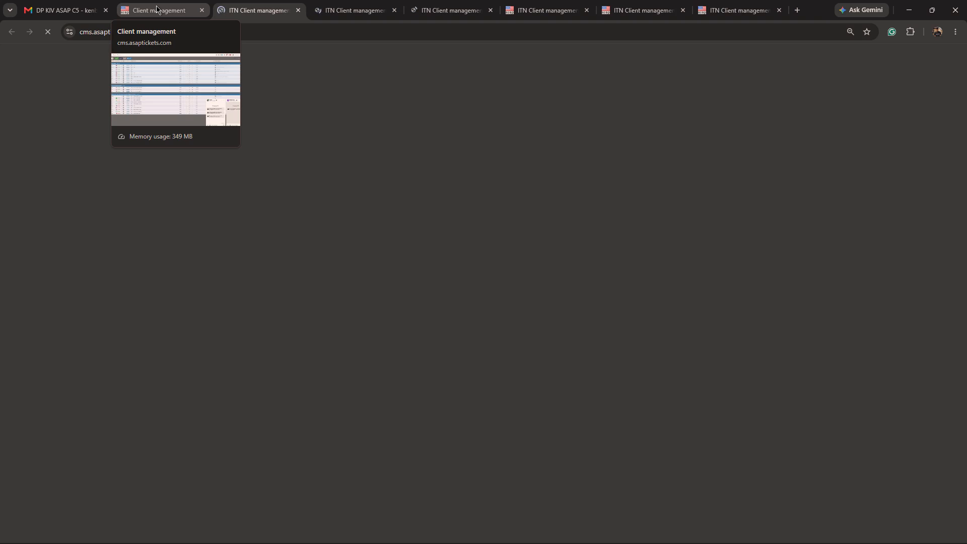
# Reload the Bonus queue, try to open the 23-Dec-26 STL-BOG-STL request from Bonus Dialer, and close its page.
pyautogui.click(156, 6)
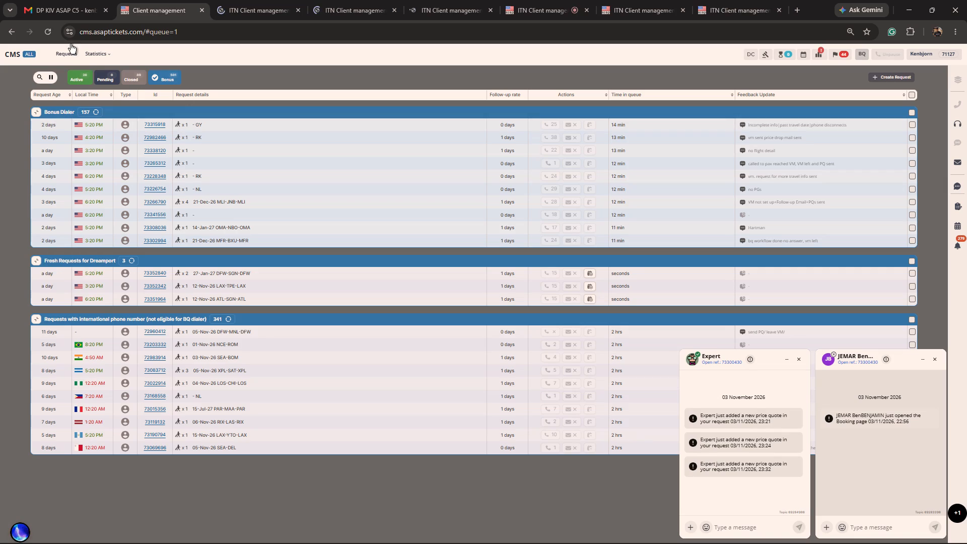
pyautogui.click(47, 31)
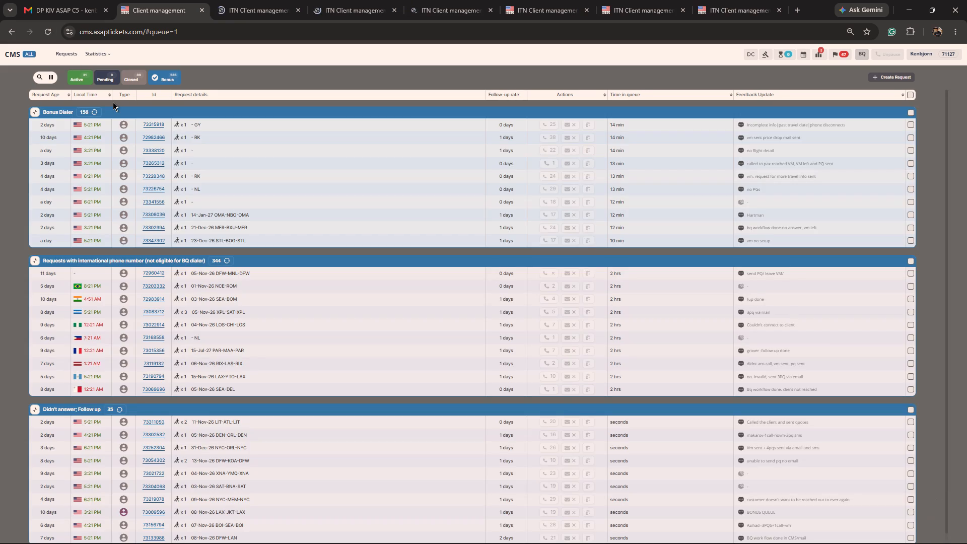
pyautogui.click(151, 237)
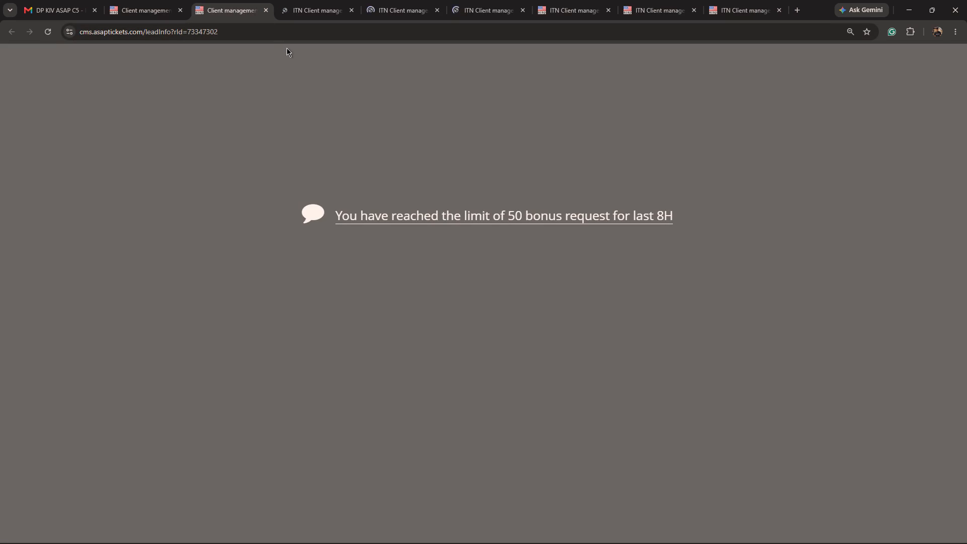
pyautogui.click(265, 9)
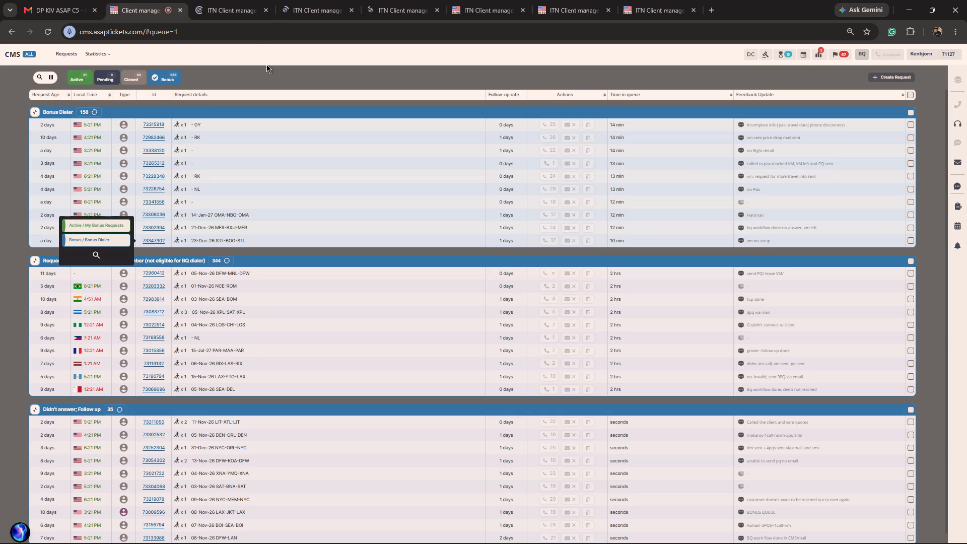
# Bring up the opened DFW-SGN-DFW request page and reload it.
pyautogui.click(244, 13)
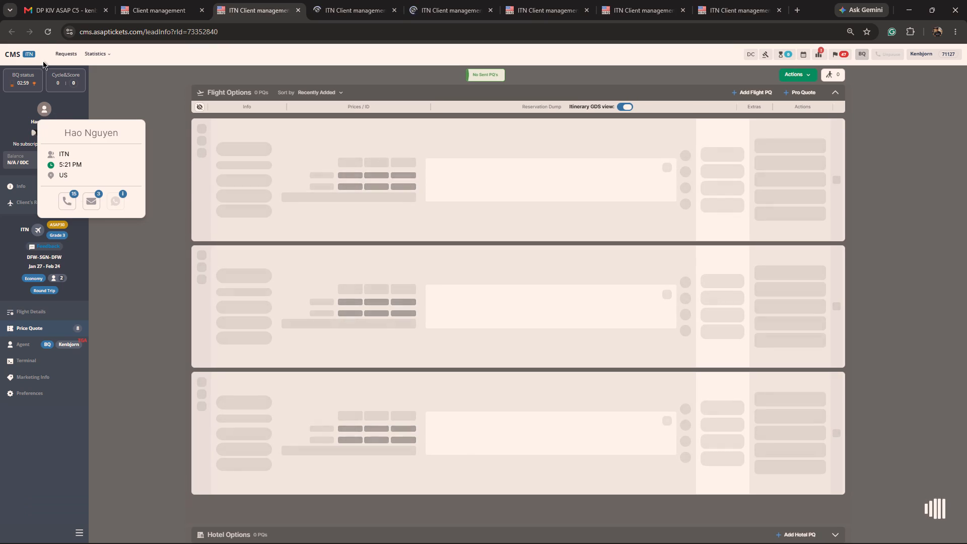
pyautogui.click(43, 34)
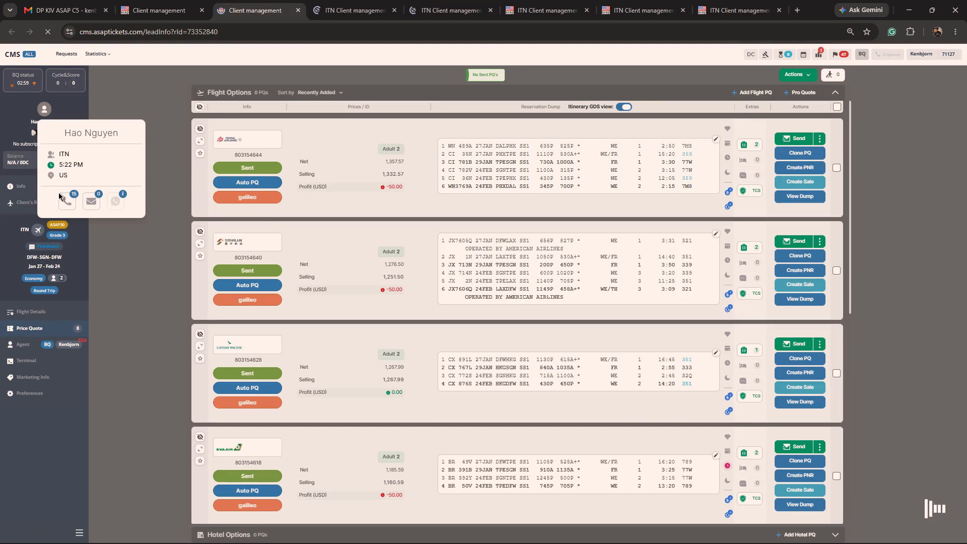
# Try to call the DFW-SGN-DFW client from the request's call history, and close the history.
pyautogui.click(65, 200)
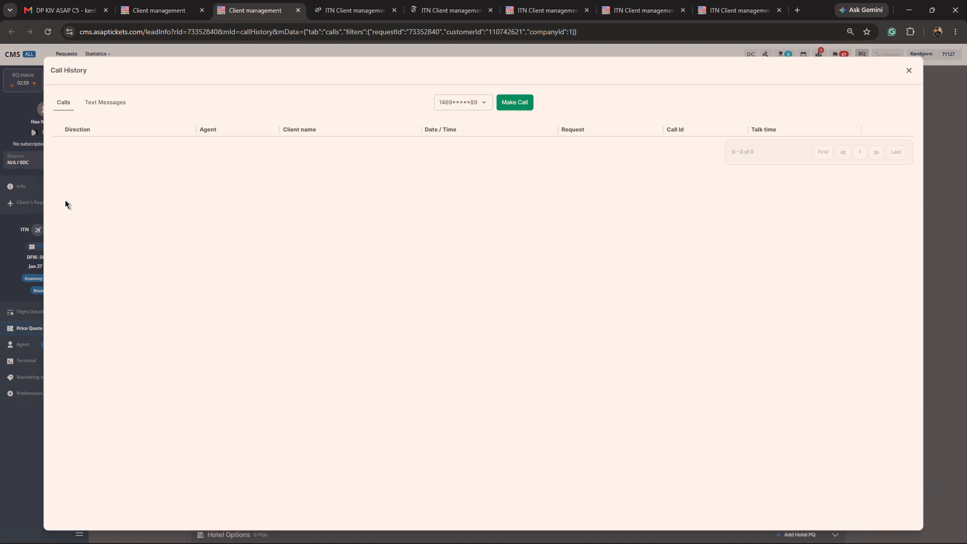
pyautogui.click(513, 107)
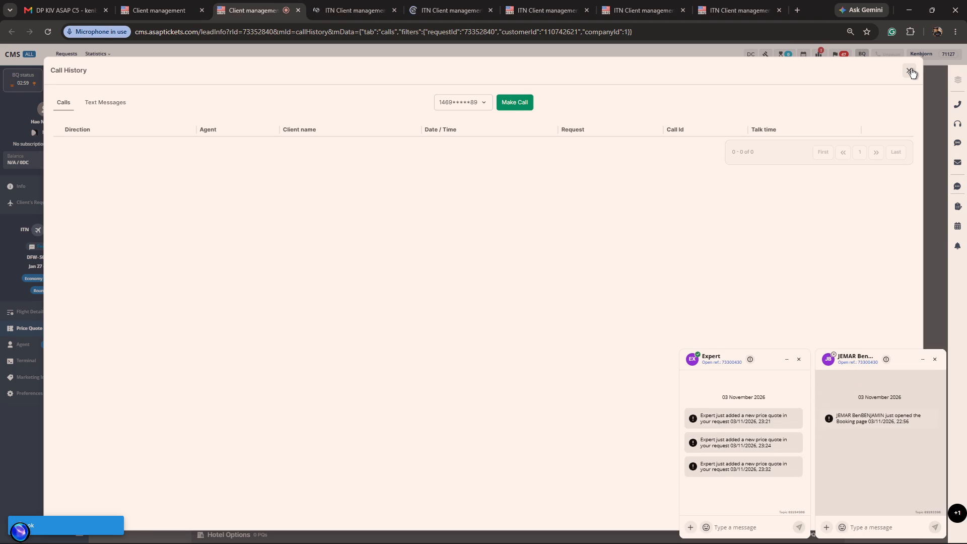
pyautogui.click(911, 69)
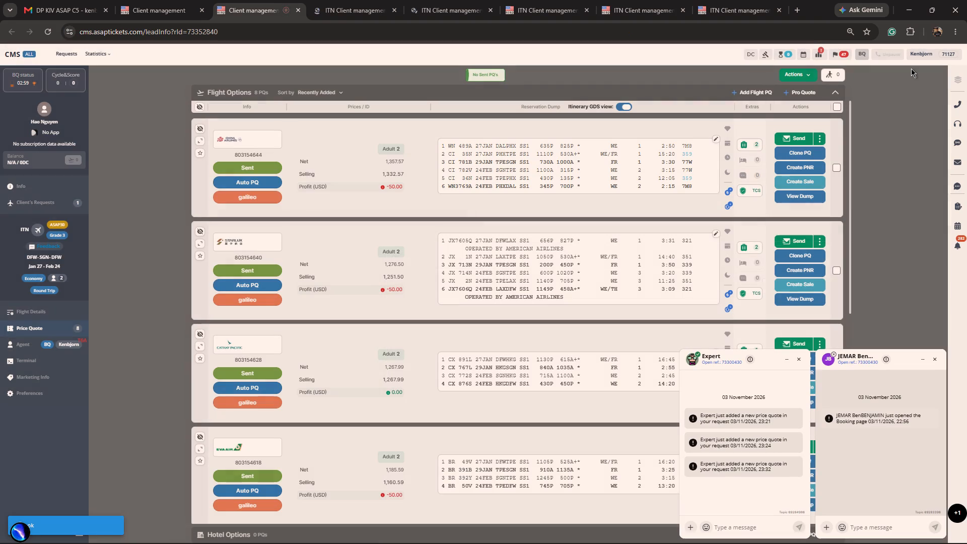
# Close both open chat windows and turn off the itinerary GDS view for the flight options.
pyautogui.click(938, 362)
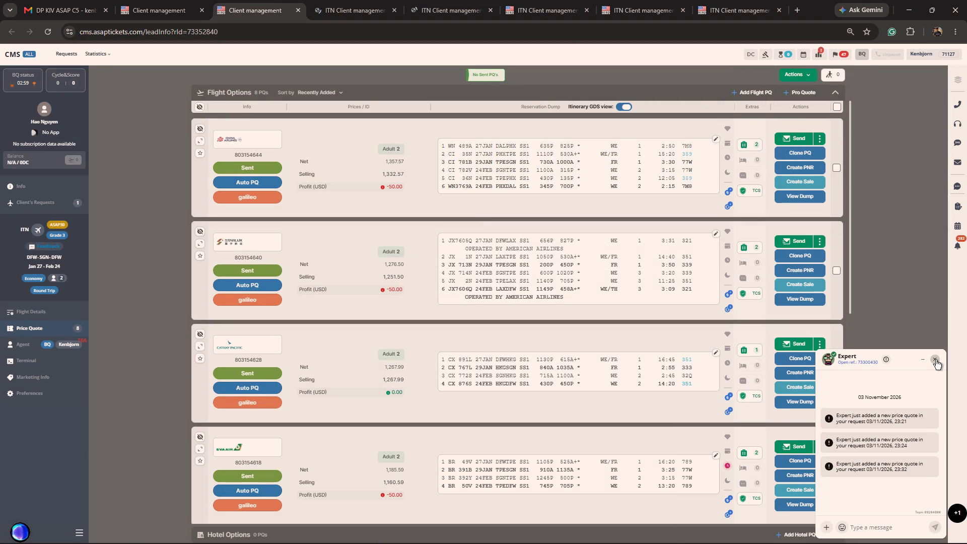
pyautogui.click(936, 360)
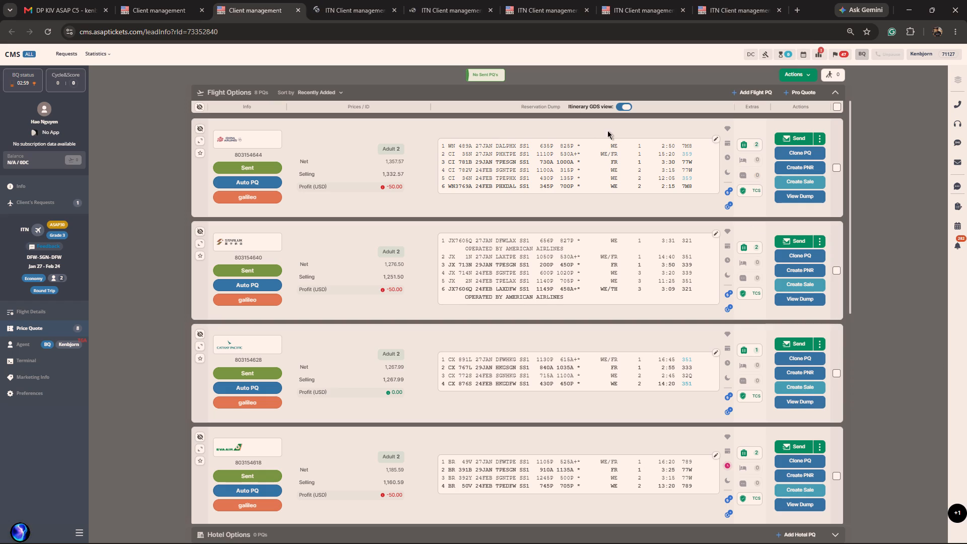
pyautogui.click(624, 108)
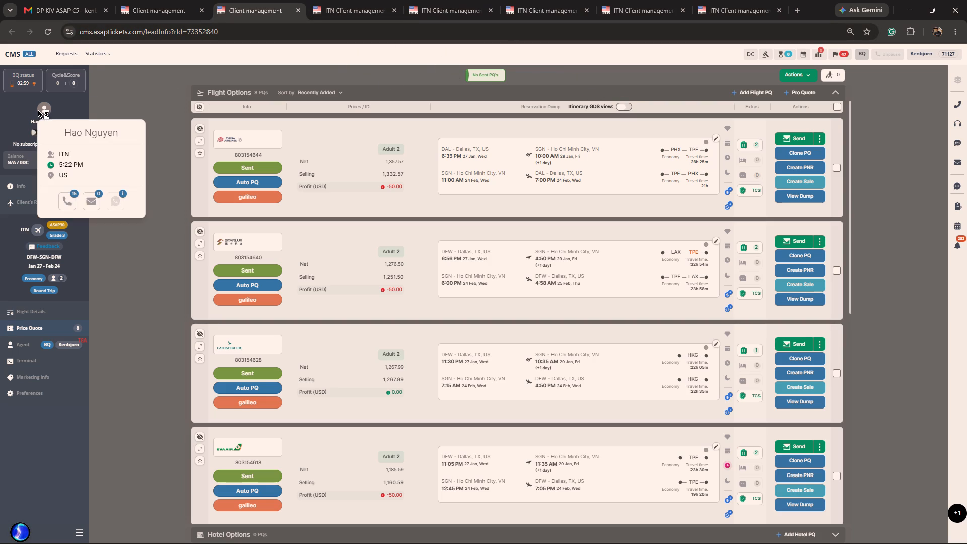
# Place a call to the DFW-SGN-DFW client from the call history and accept the click-to-call in the SoftPhone.
pyautogui.click(70, 203)
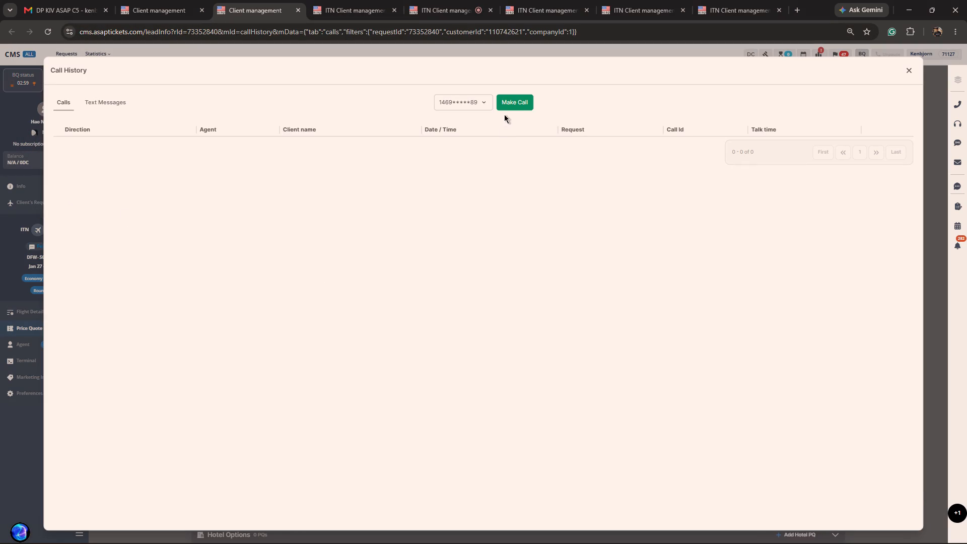
pyautogui.click(507, 106)
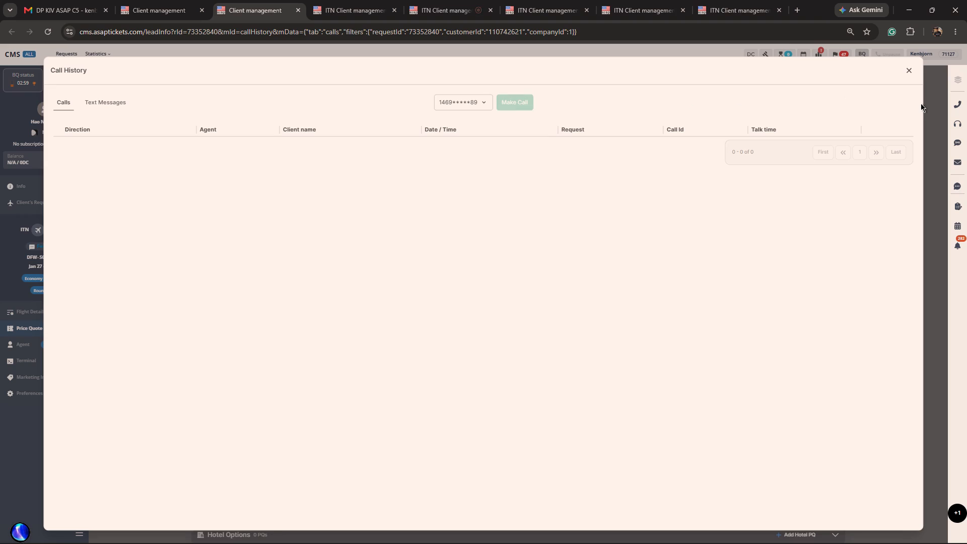
pyautogui.click(906, 66)
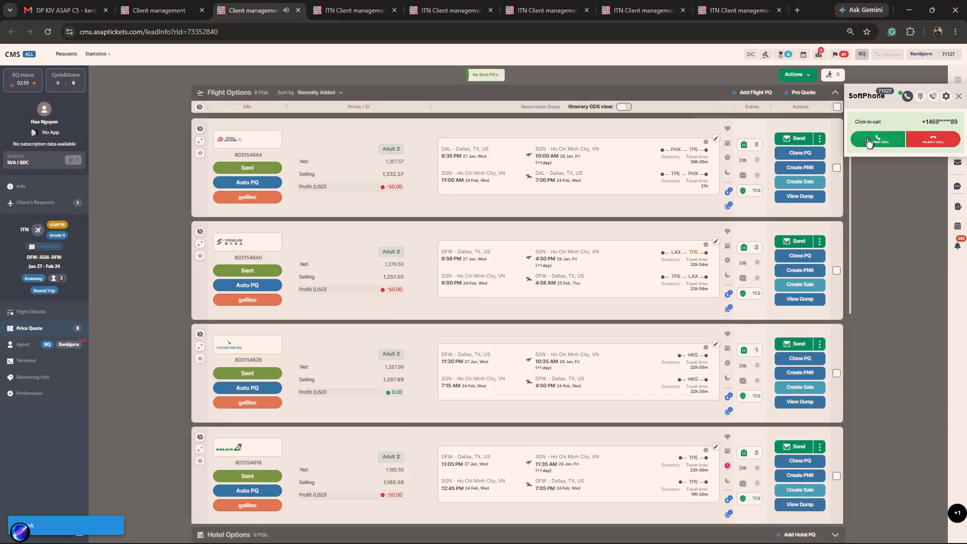
pyautogui.click(870, 140)
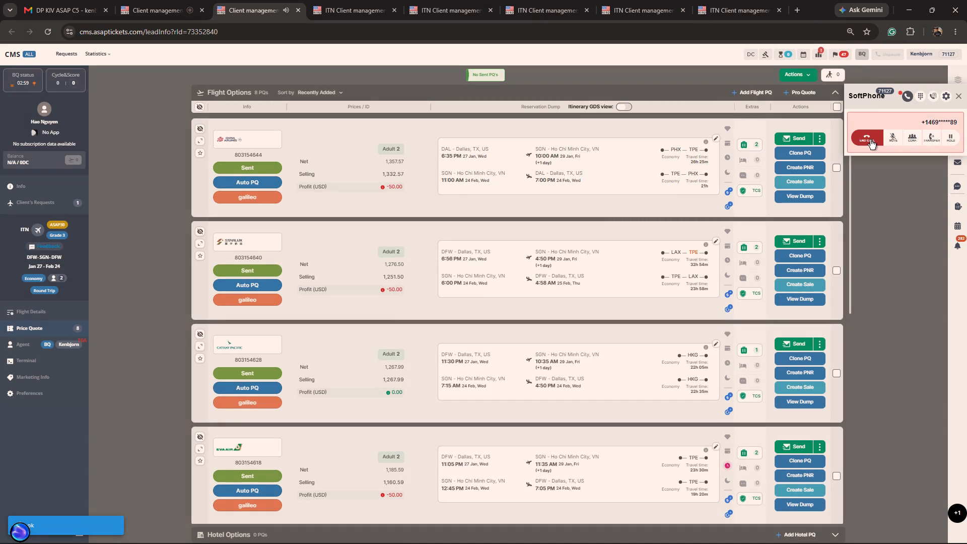
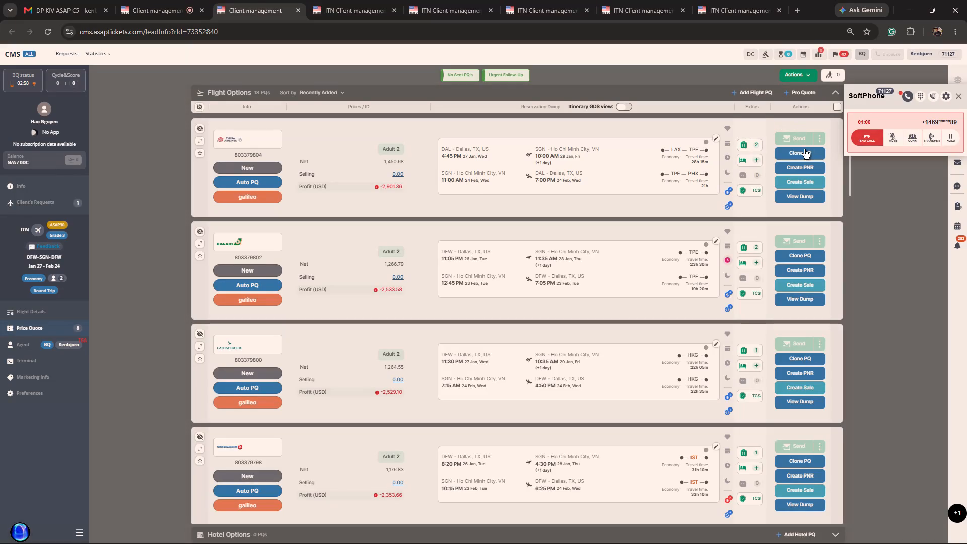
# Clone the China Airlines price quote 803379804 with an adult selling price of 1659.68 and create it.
pyautogui.click(804, 151)
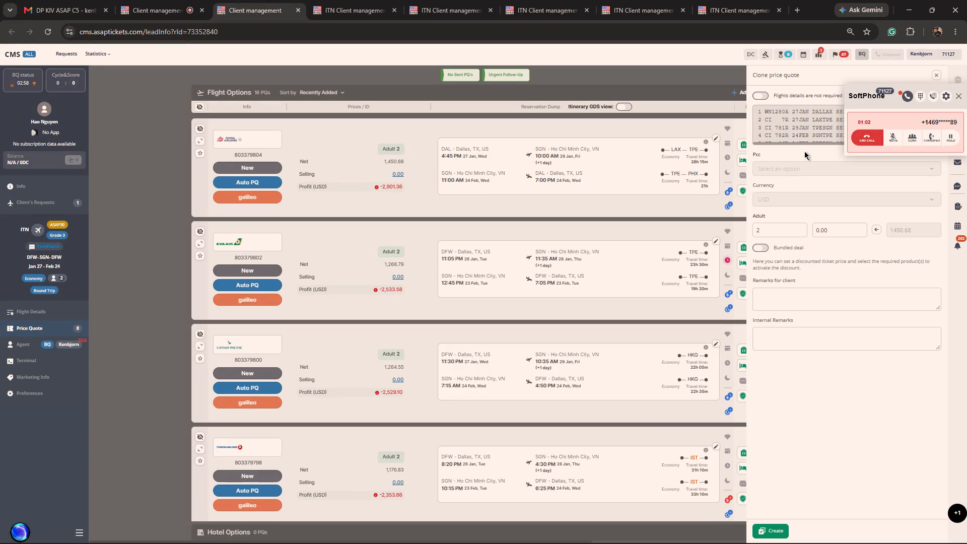
pyautogui.click(827, 233)
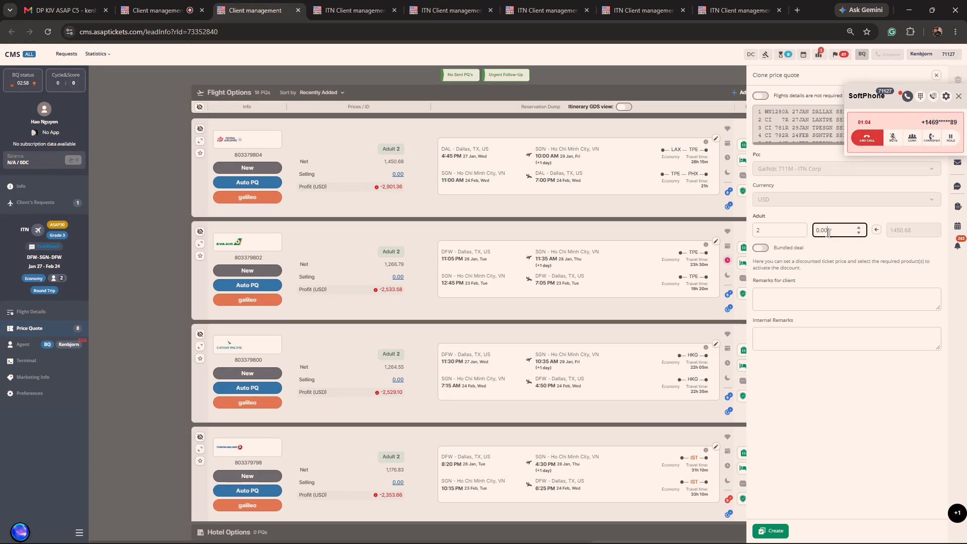
pyautogui.press('BackSpace')
pyautogui.press('BackSpace')
pyautogui.press('BackSpace')
pyautogui.press('BackSpace')
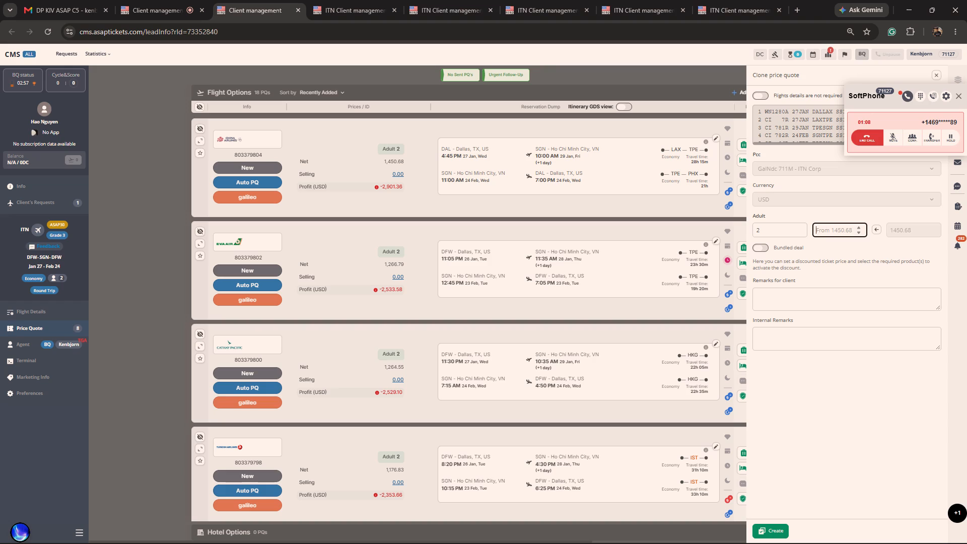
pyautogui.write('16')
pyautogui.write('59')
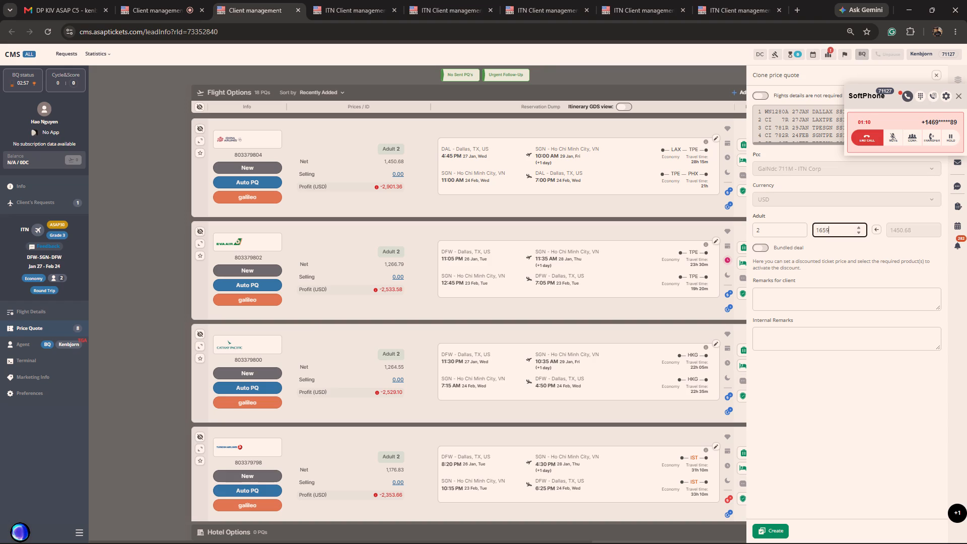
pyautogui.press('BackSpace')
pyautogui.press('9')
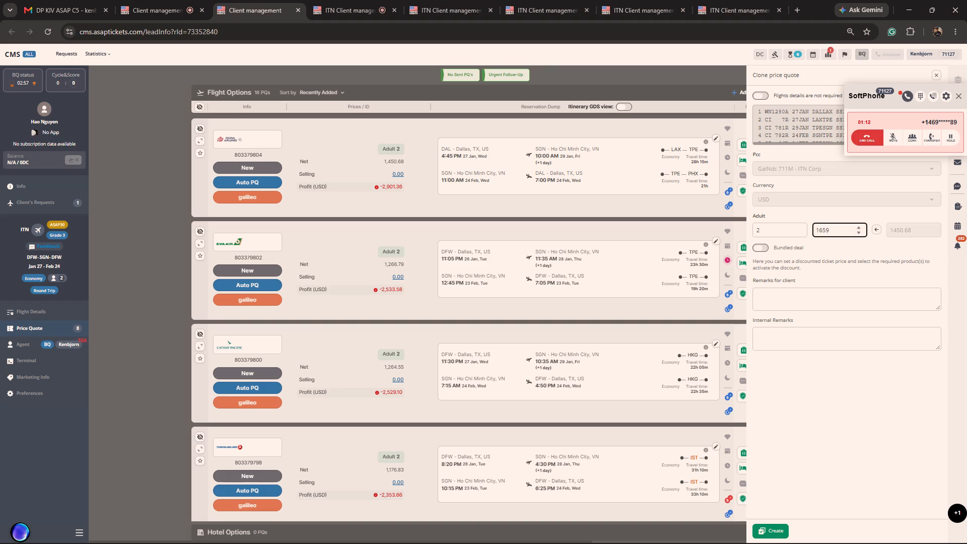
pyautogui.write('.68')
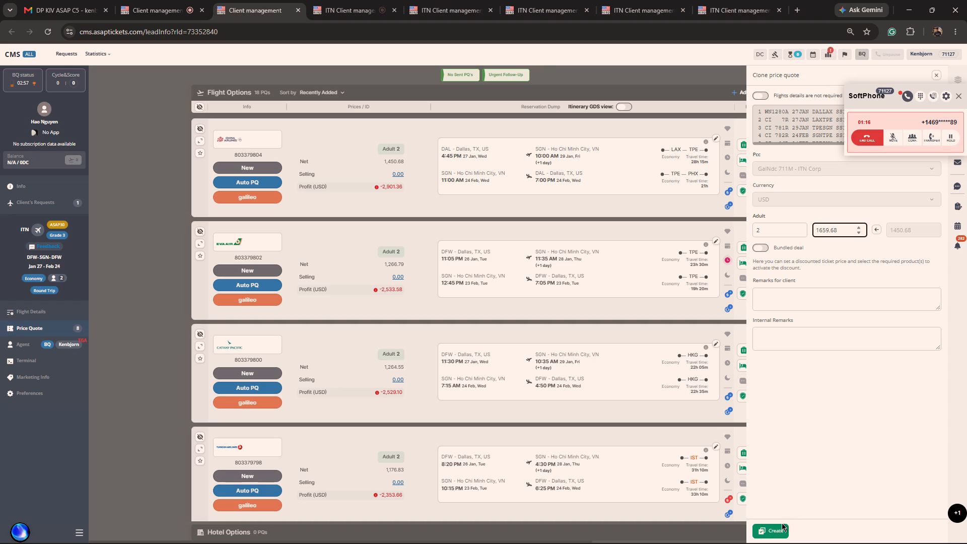
pyautogui.click(778, 524)
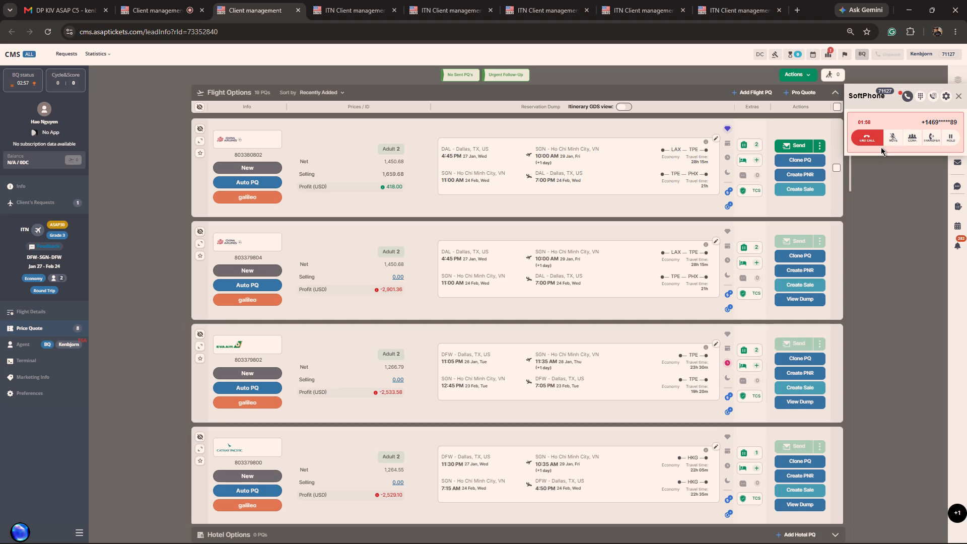
# End the ongoing SoftPhone call with the DFW-SGN-DFW client.
pyautogui.click(861, 135)
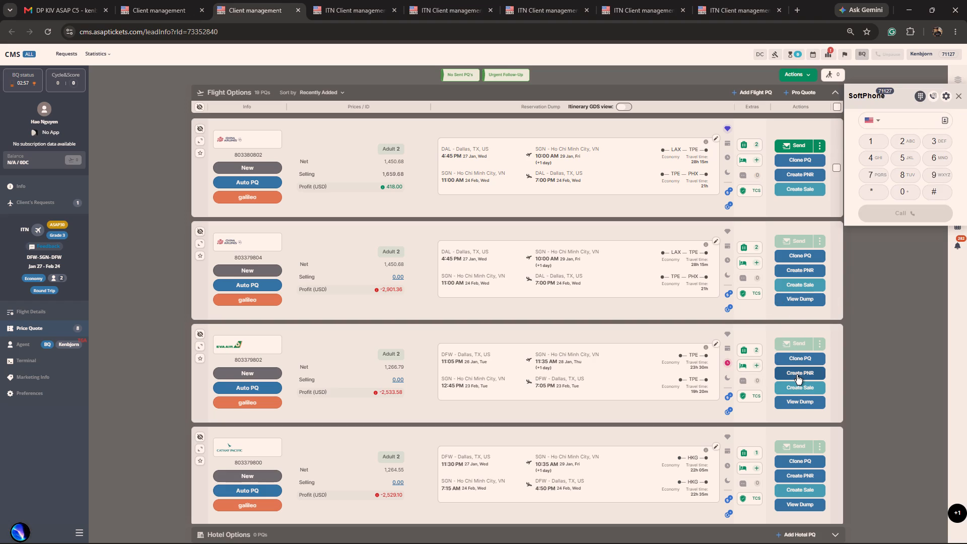
pyautogui.click(798, 358)
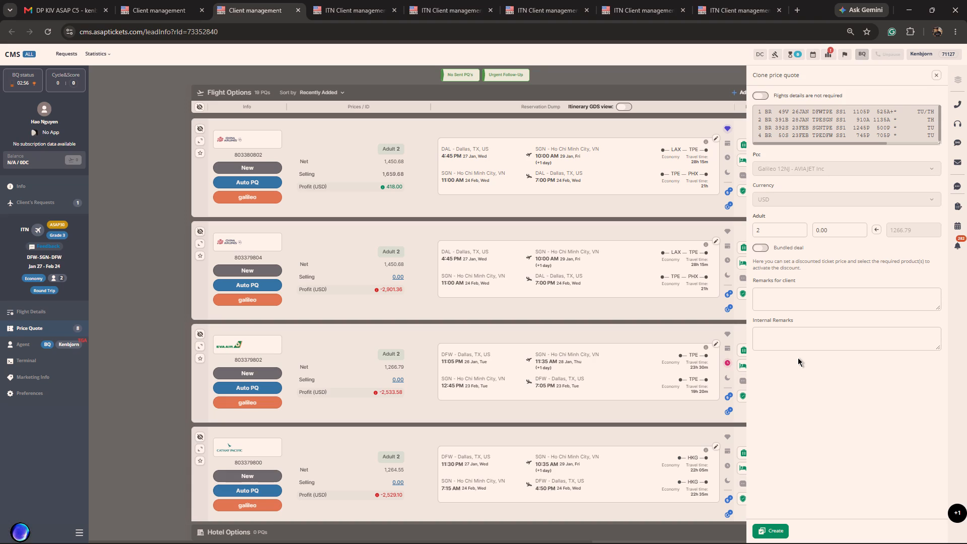
pyautogui.click(844, 230)
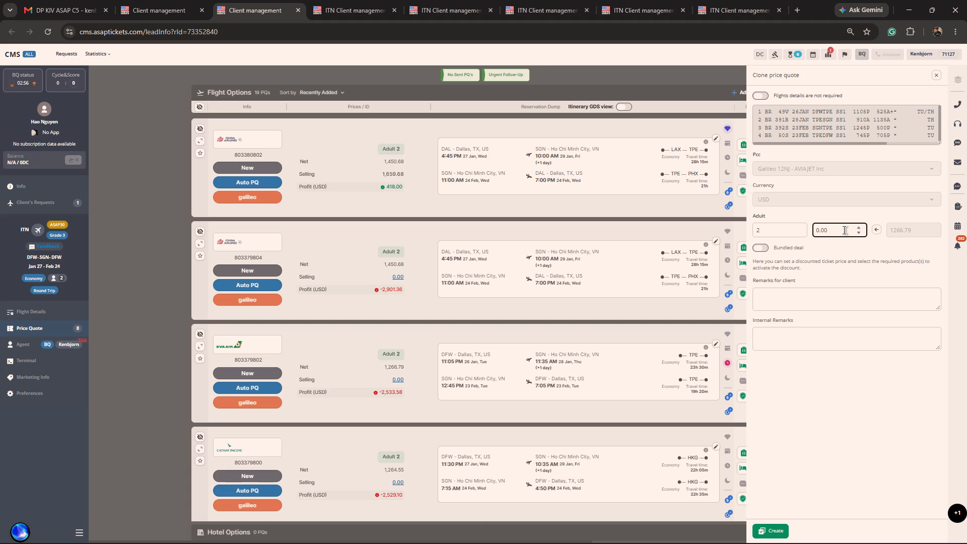
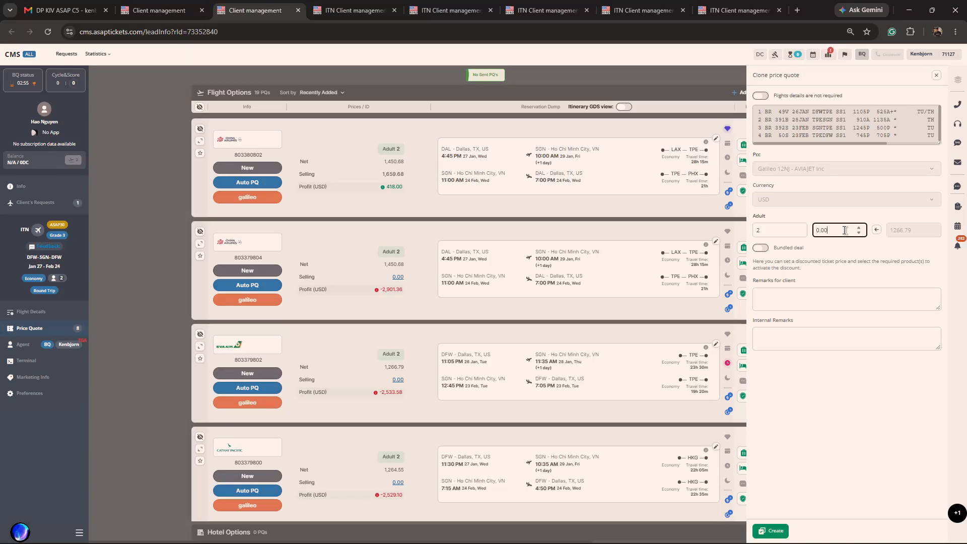
# Set the adult selling price to 1466.79 for the EVA Air quote clone and create it.
pyautogui.press('BackSpace')
pyautogui.press('BackSpace')
pyautogui.press('BackSpace')
pyautogui.press('BackSpace')
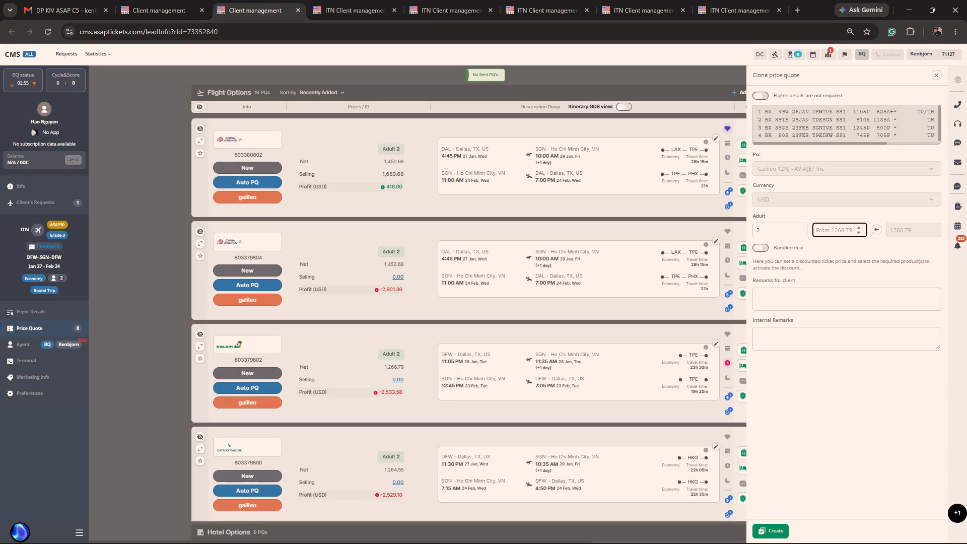
pyautogui.press('1')
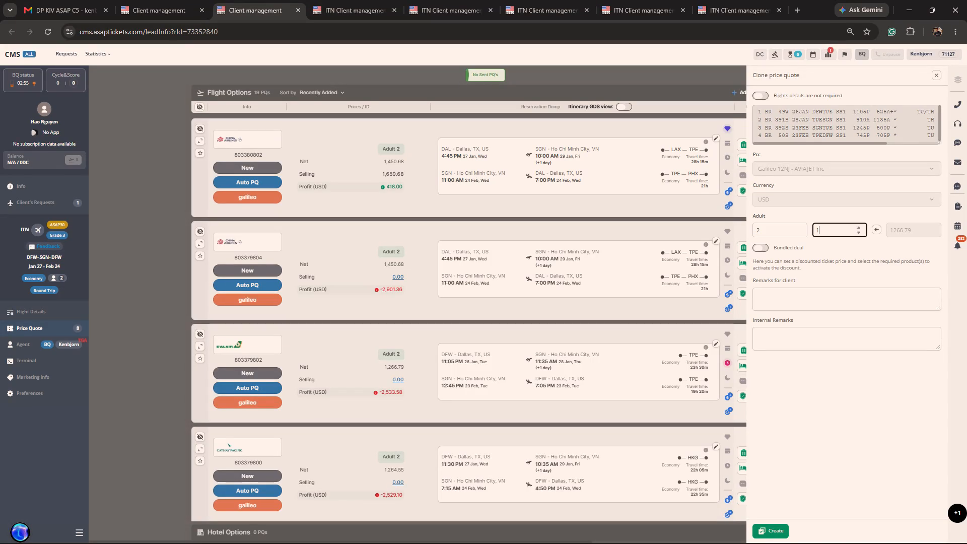
pyautogui.press('4')
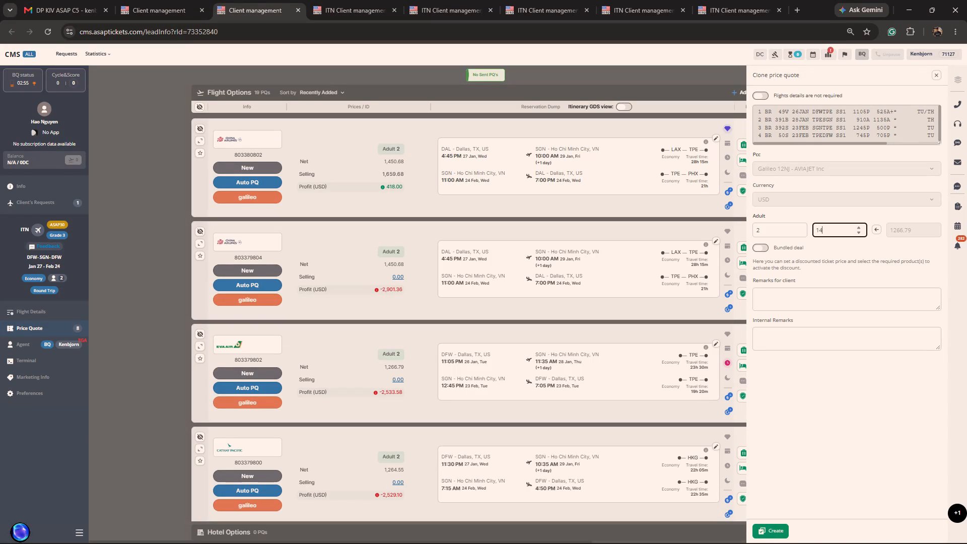
pyautogui.write('66')
pyautogui.press('.')
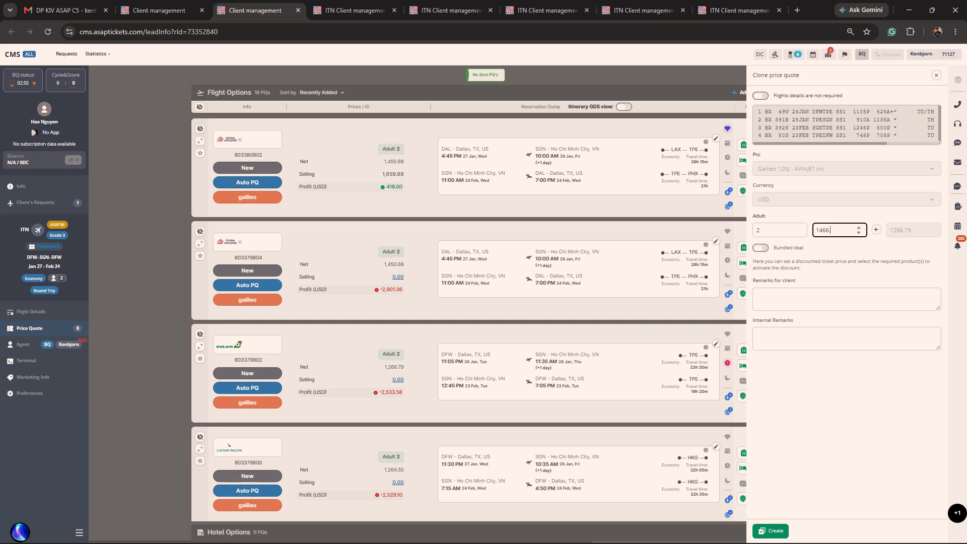
pyautogui.write('79')
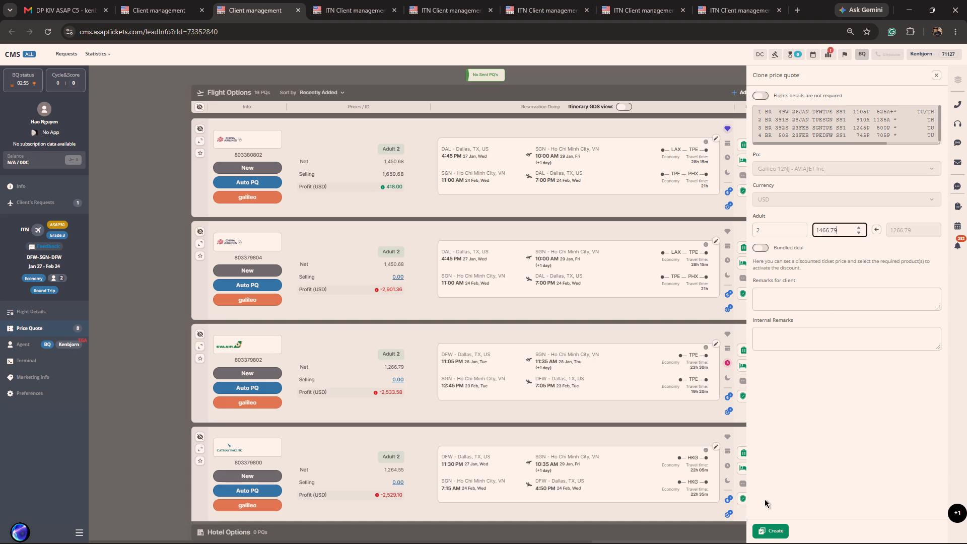
pyautogui.click(770, 530)
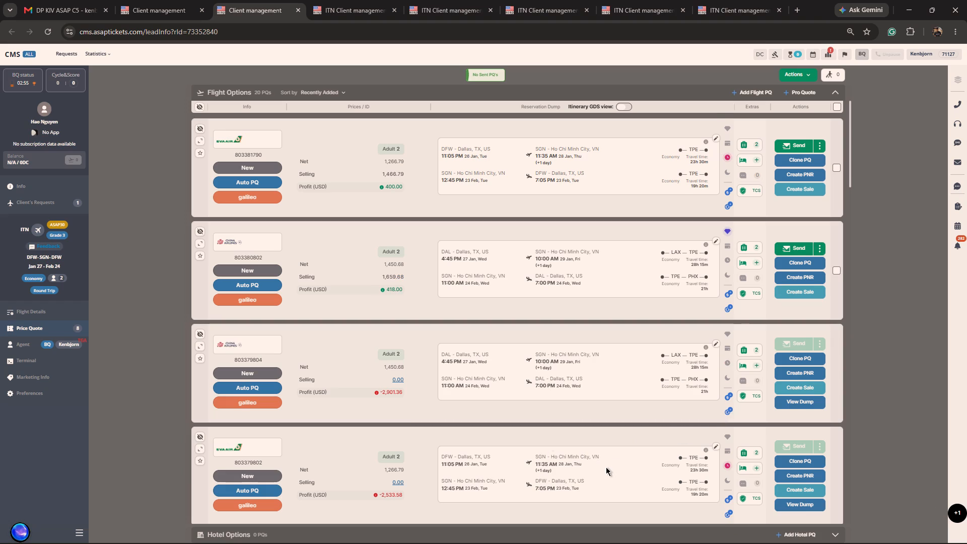
pyautogui.click(532, 505)
pyautogui.press('Down')
pyautogui.press('Down')
pyautogui.press('Down')
pyautogui.press('Down')
pyautogui.press('Down')
pyautogui.press('Down')
pyautogui.press('Down')
pyautogui.press('Down')
pyautogui.press('Down')
pyautogui.press('Down')
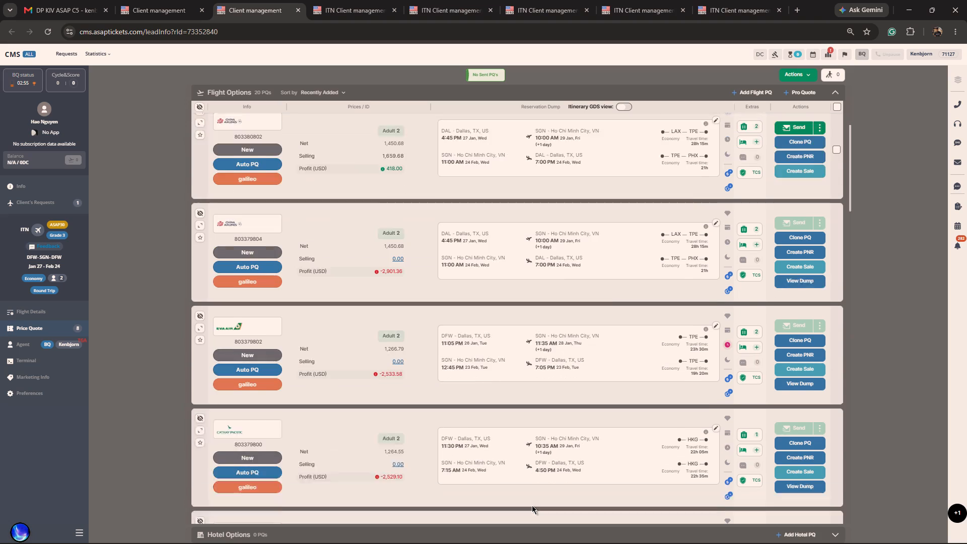
pyautogui.press('Down')
pyautogui.press('Down')
pyautogui.press('Down')
pyautogui.press('Down')
pyautogui.press('Down')
pyautogui.press('Down')
pyautogui.press('Down')
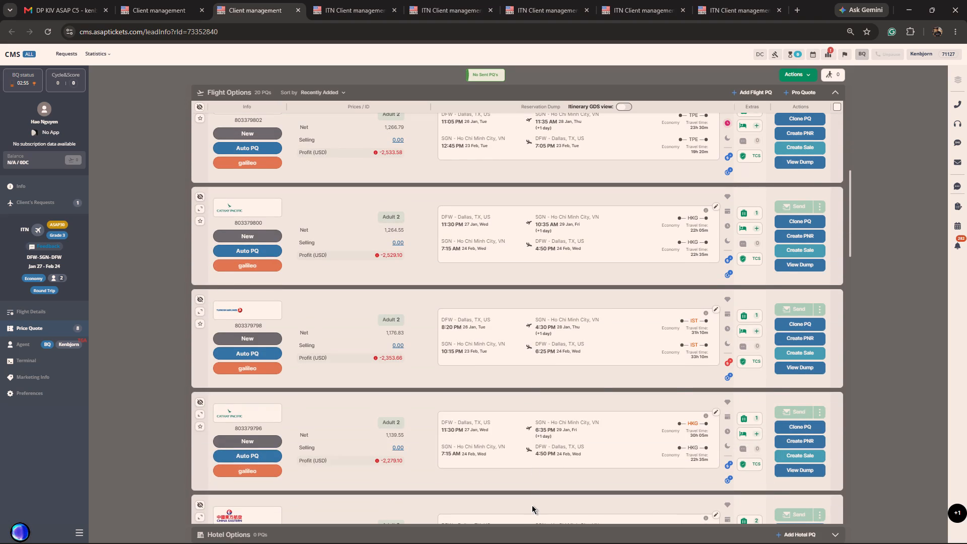
pyautogui.click(802, 324)
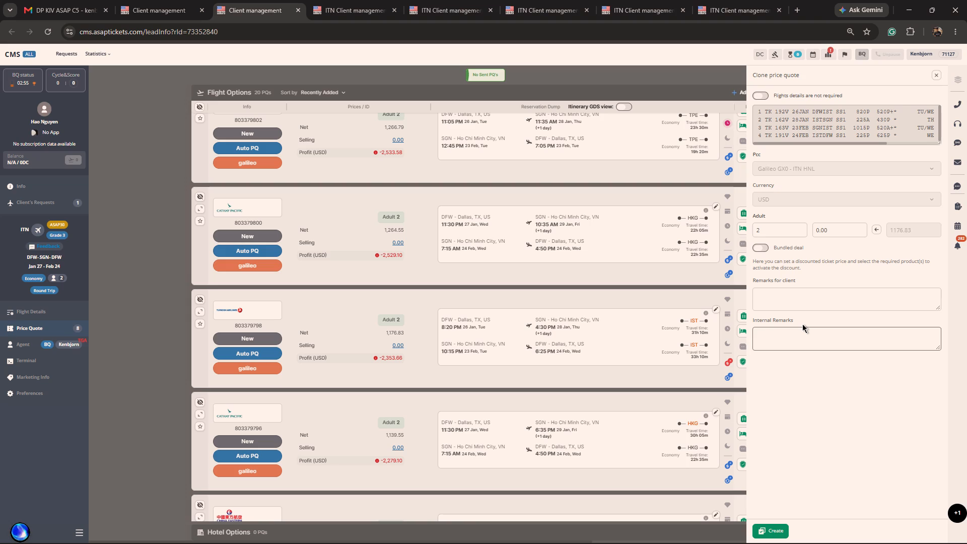
pyautogui.click(834, 230)
pyautogui.press('BackSpace')
pyautogui.press('BackSpace')
pyautogui.press('BackSpace')
pyautogui.press('BackSpace')
pyautogui.press('BackSpace')
pyautogui.press('BackSpace')
pyautogui.press('BackSpace')
pyautogui.press('BackSpace')
pyautogui.press('BackSpace')
pyautogui.press('BackSpace')
pyautogui.press('BackSpace')
pyautogui.press('BackSpace')
pyautogui.press('BackSpace')
pyautogui.press('BackSpace')
pyautogui.press('BackSpace')
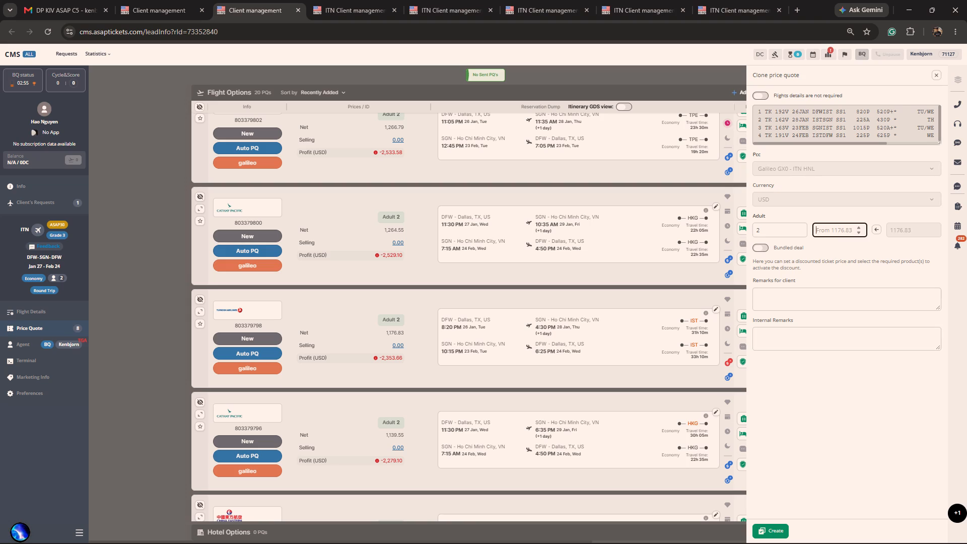
pyautogui.press('1')
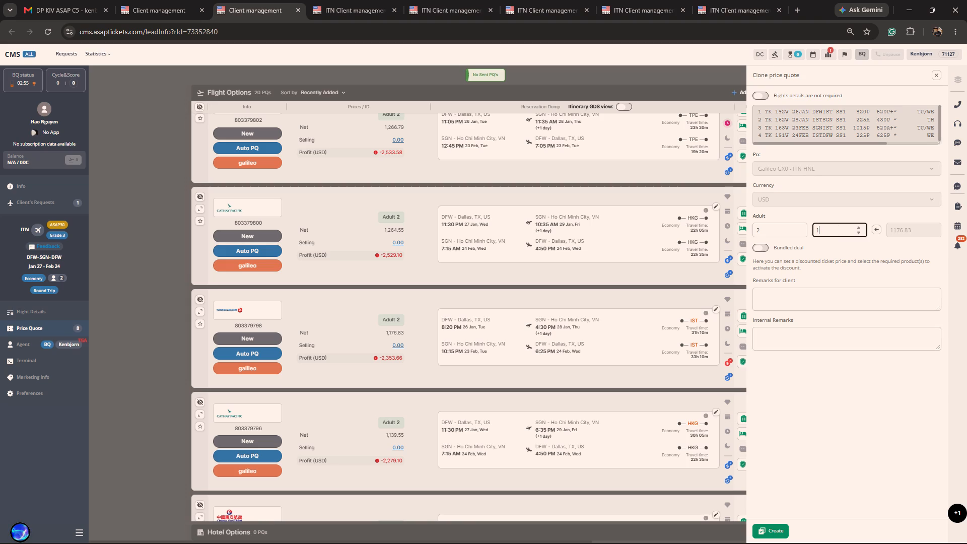
pyautogui.press('3')
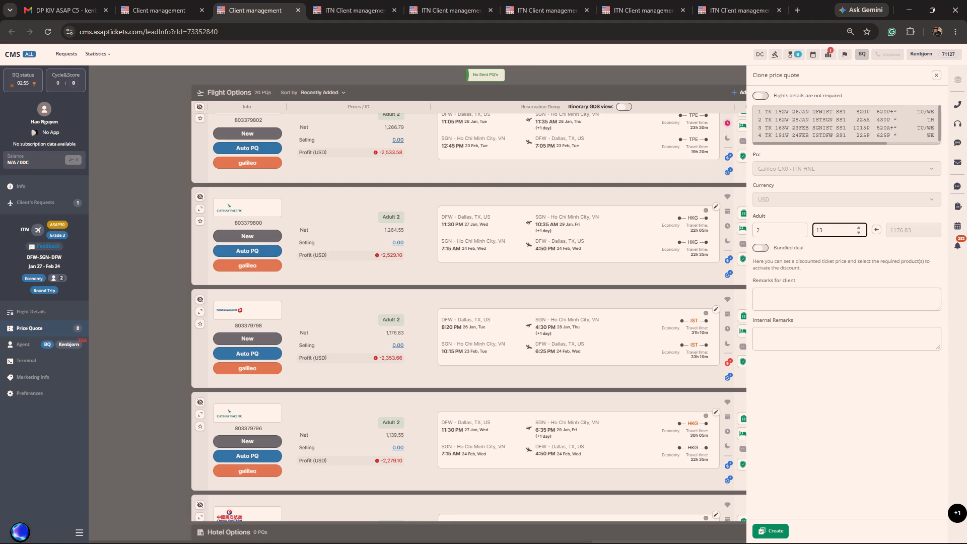
pyautogui.press('7')
pyautogui.press('6')
pyautogui.write('.8')
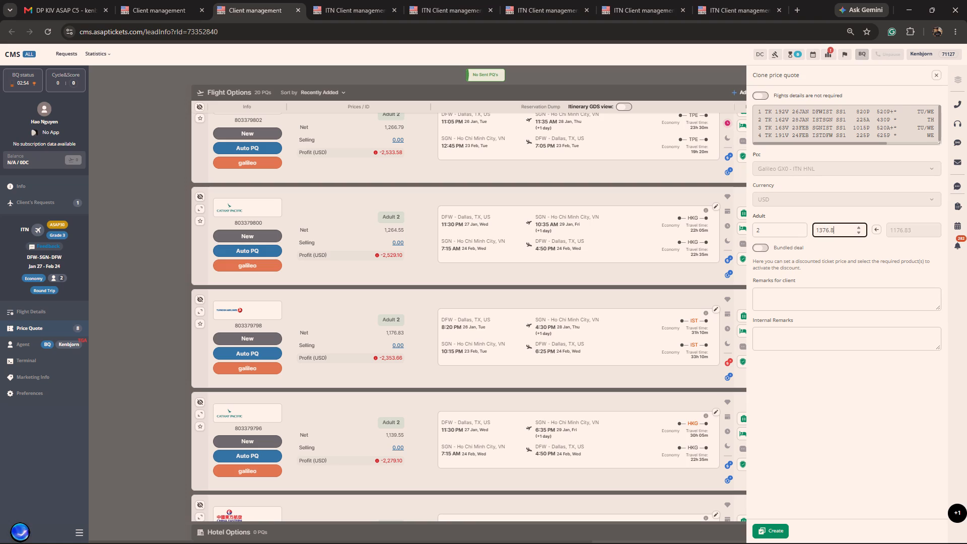
# Set the adult selling price to 1376.83 for the Turkish Airlines quote clone and create it.
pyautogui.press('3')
pyautogui.click(772, 529)
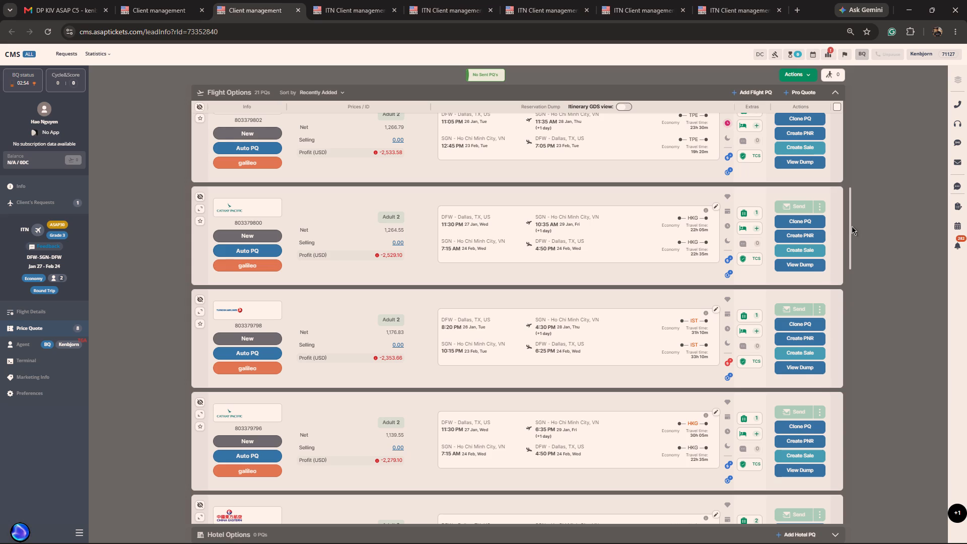
# Select the priced Turkish Airlines, EVA Air and China Airlines quotes, choose the SMS sending option and send the combined quote email to the client.
pyautogui.moveTo(850, 233); pyautogui.dragTo(852, 103)
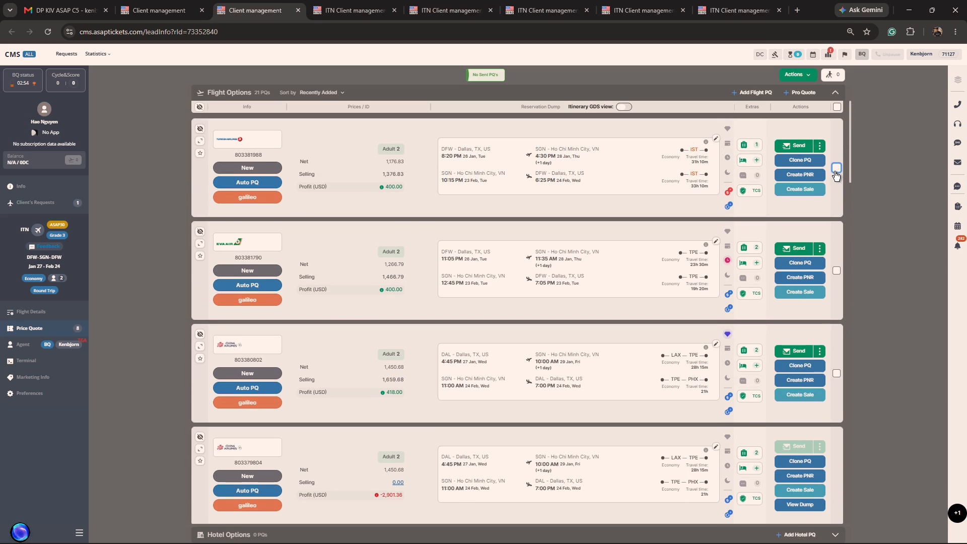
pyautogui.click(835, 171)
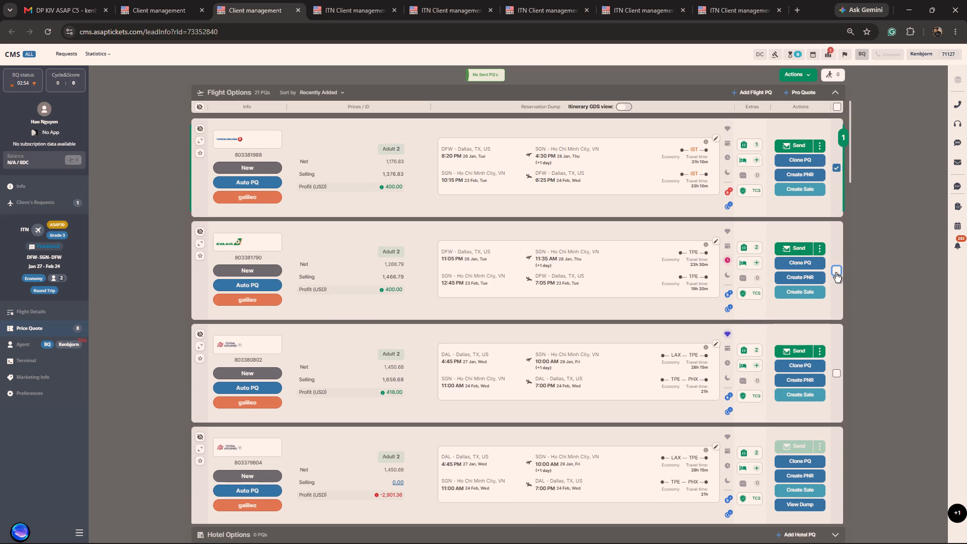
pyautogui.click(836, 273)
pyautogui.click(834, 375)
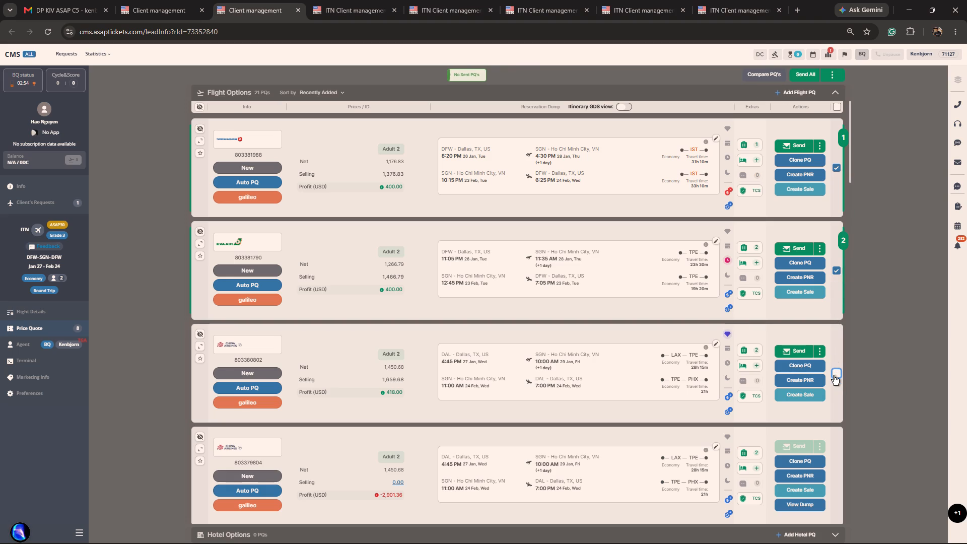
pyautogui.click(804, 73)
pyautogui.click(829, 75)
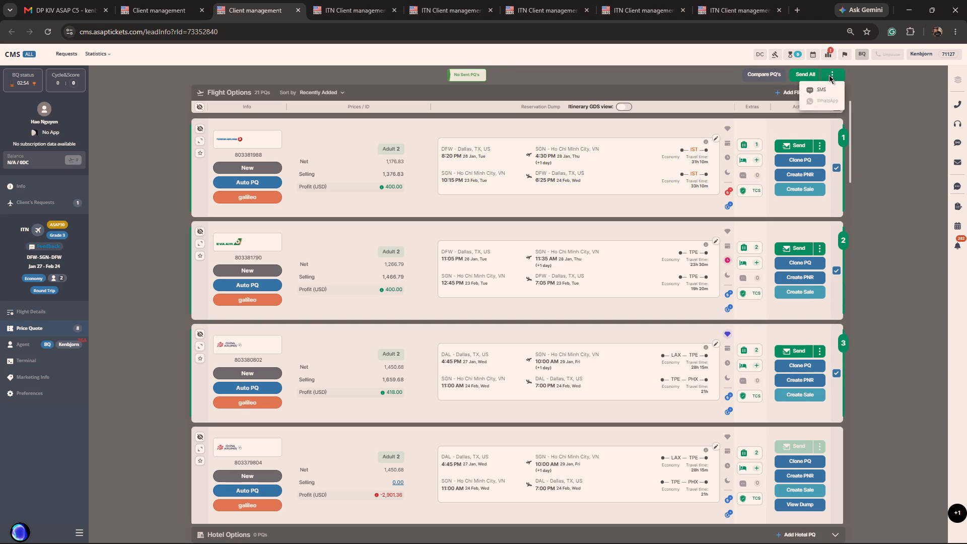
pyautogui.click(819, 93)
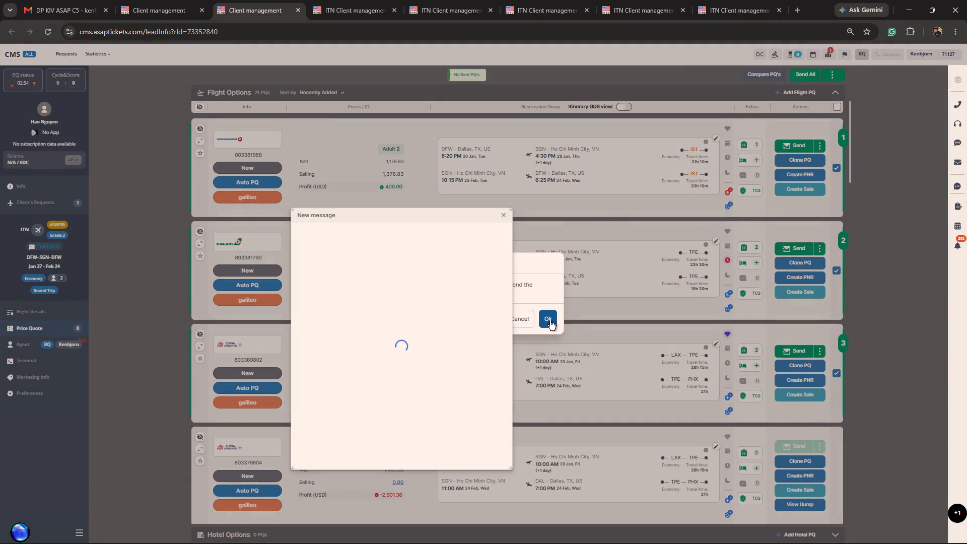
pyautogui.click(550, 320)
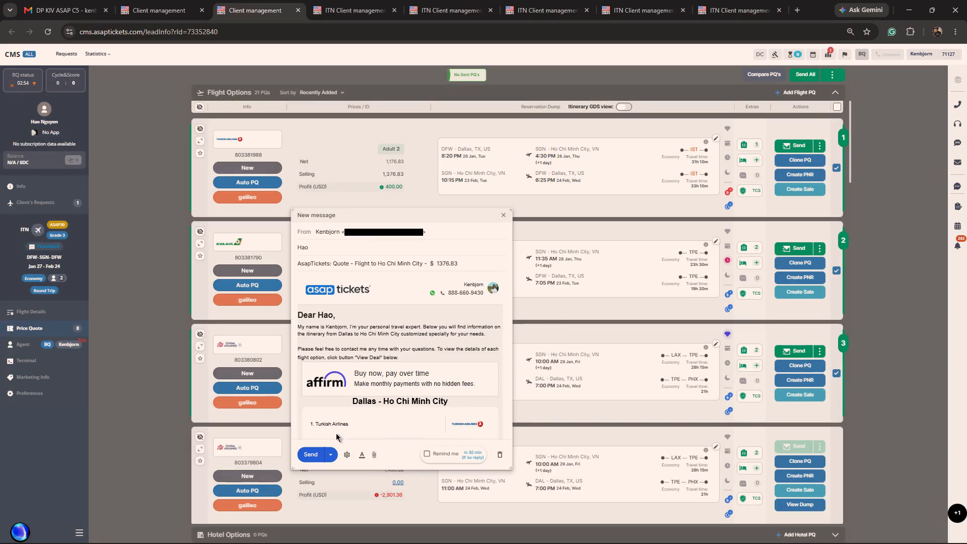
pyautogui.click(315, 456)
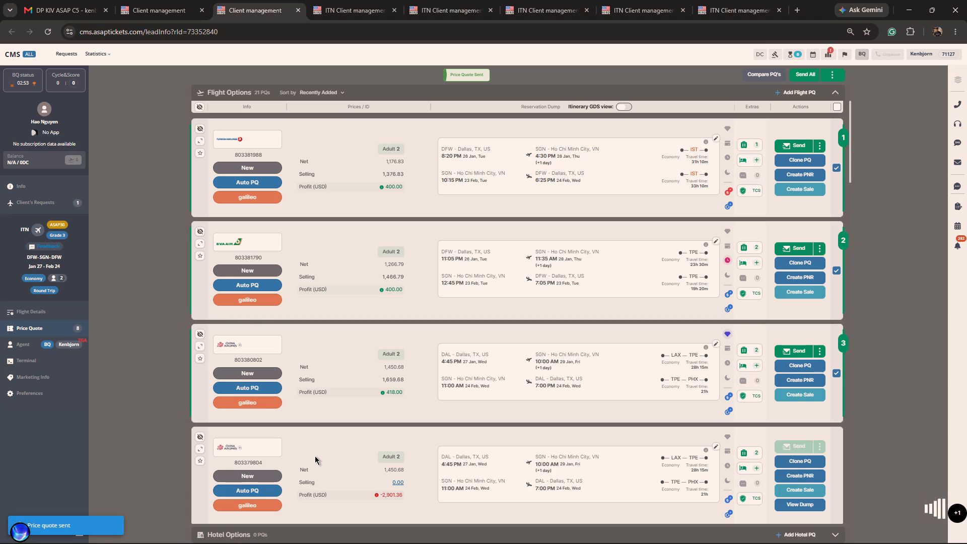
# Close the DFW-SGN-DFW client request, leaving the LAX-TPE-LAX request open.
pyautogui.click(299, 13)
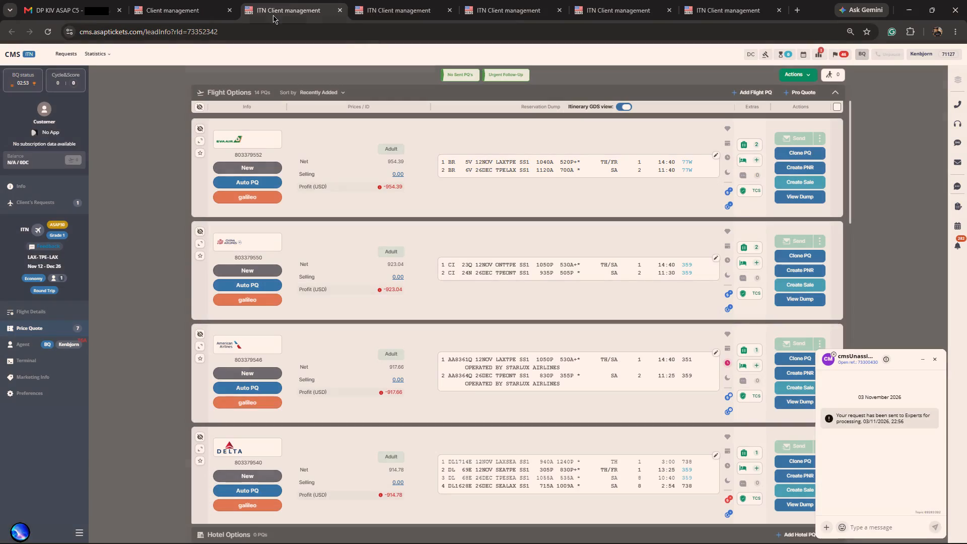
# Call the LAX-TPE-LAX client from the call history, accept the click-to-call on the SoftPhone, and close the call history.
pyautogui.click(41, 110)
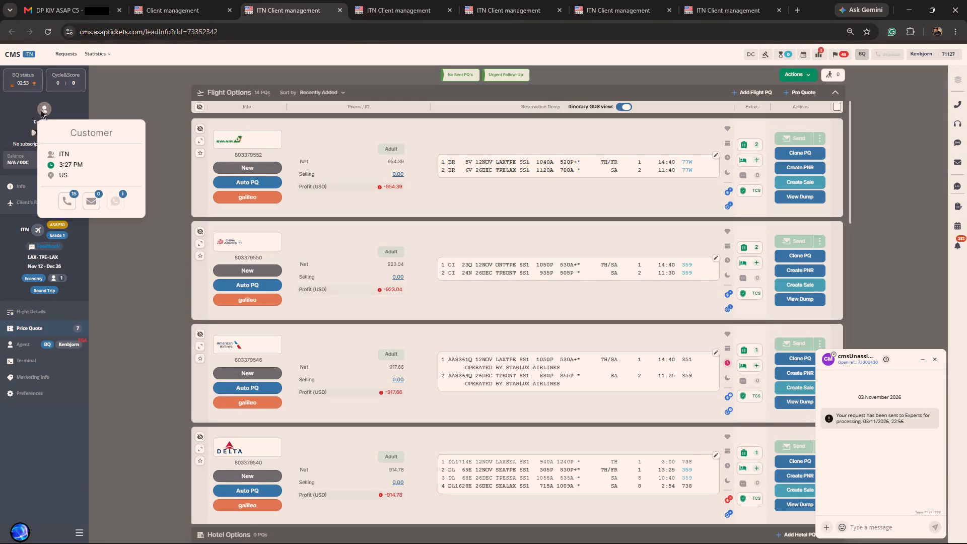
pyautogui.click(62, 199)
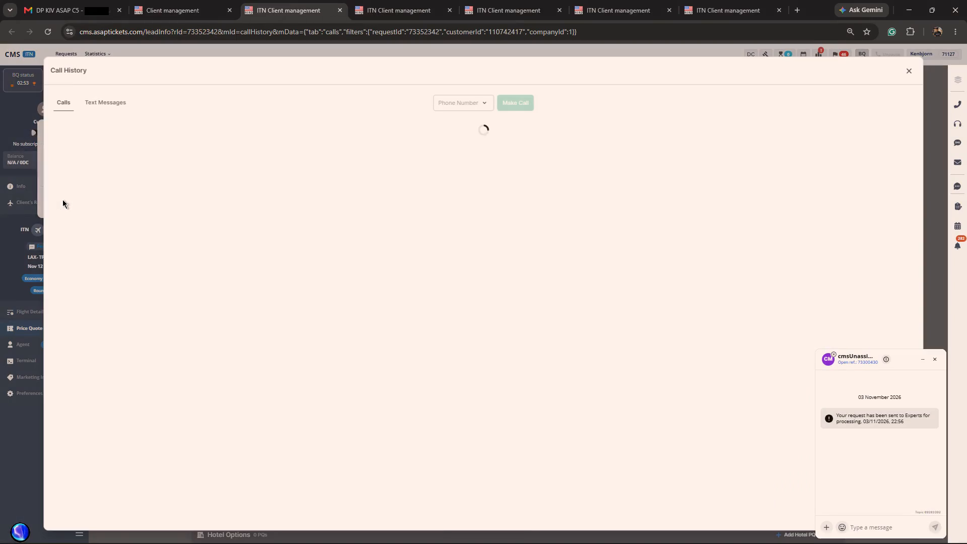
pyautogui.click(521, 97)
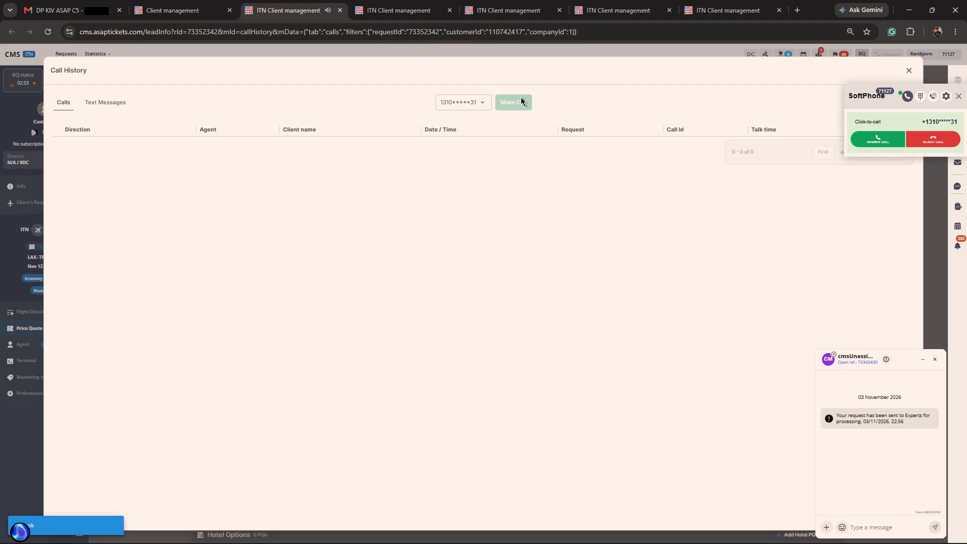
pyautogui.click(869, 145)
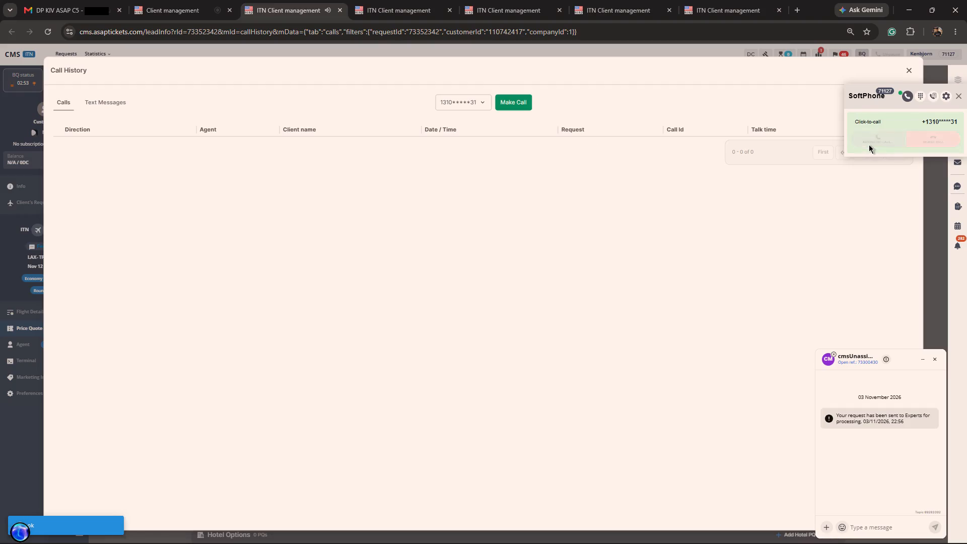
pyautogui.moveTo(933, 357); pyautogui.dragTo(907, 63)
pyautogui.click(907, 63)
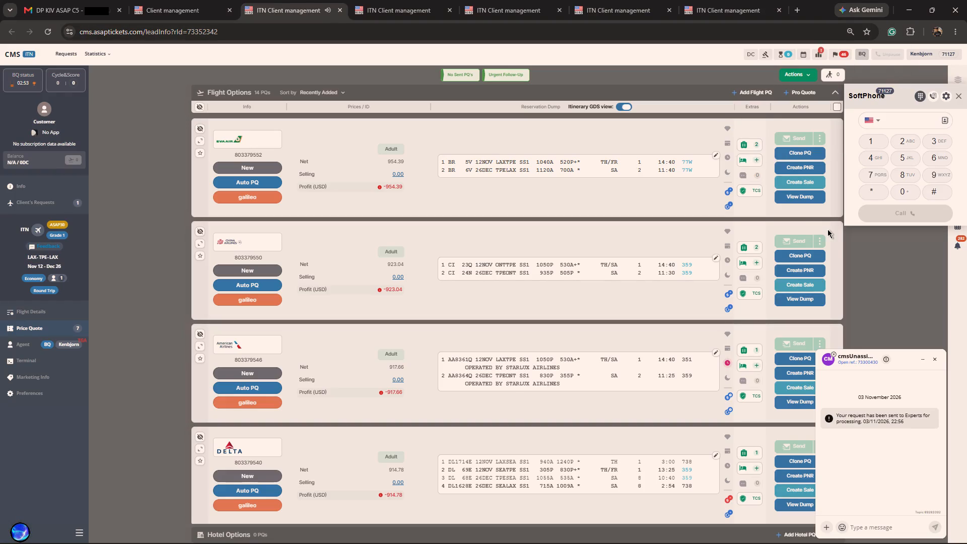
pyautogui.click(803, 152)
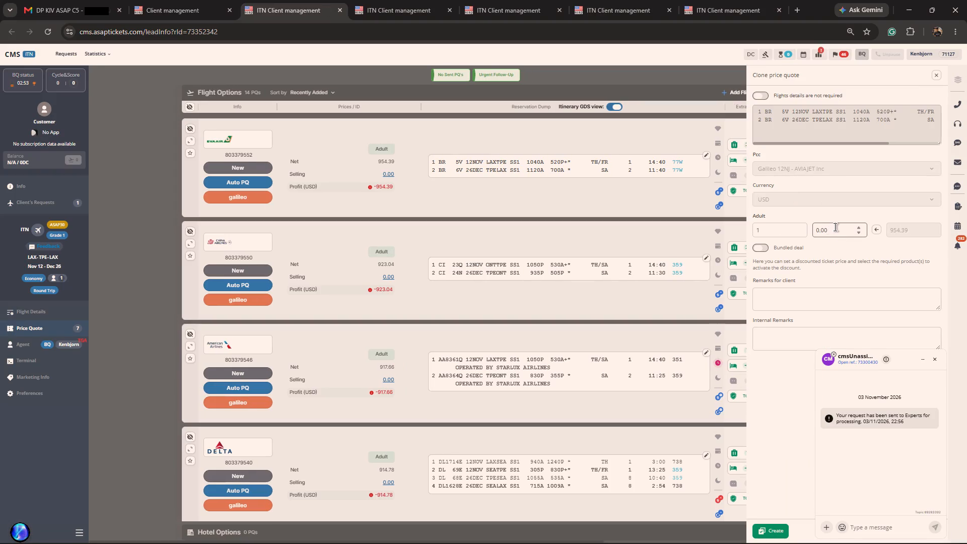
pyautogui.click(835, 227)
pyautogui.press('BackSpace')
pyautogui.press('BackSpace')
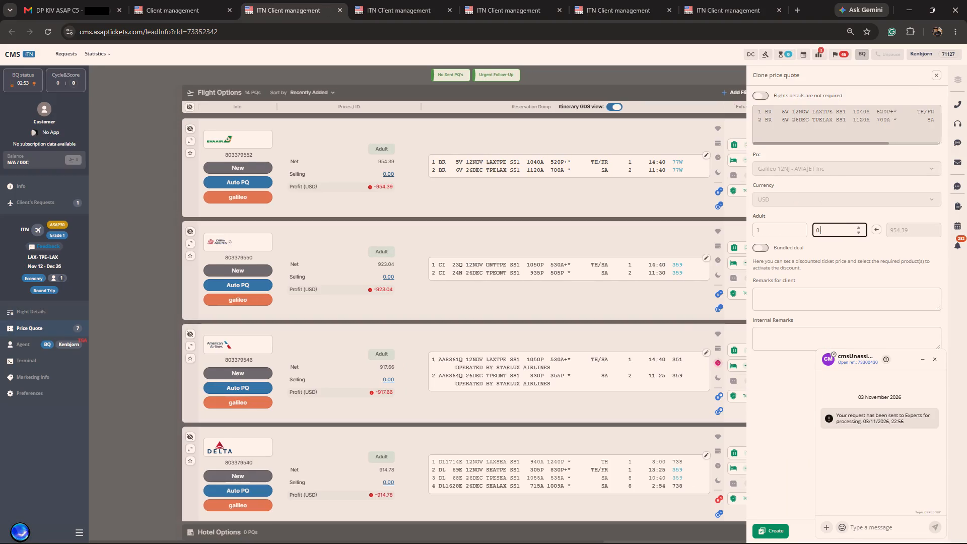
pyautogui.press('BackSpace')
pyautogui.press('BackSpace')
pyautogui.press('BackSpace')
pyautogui.write('11')
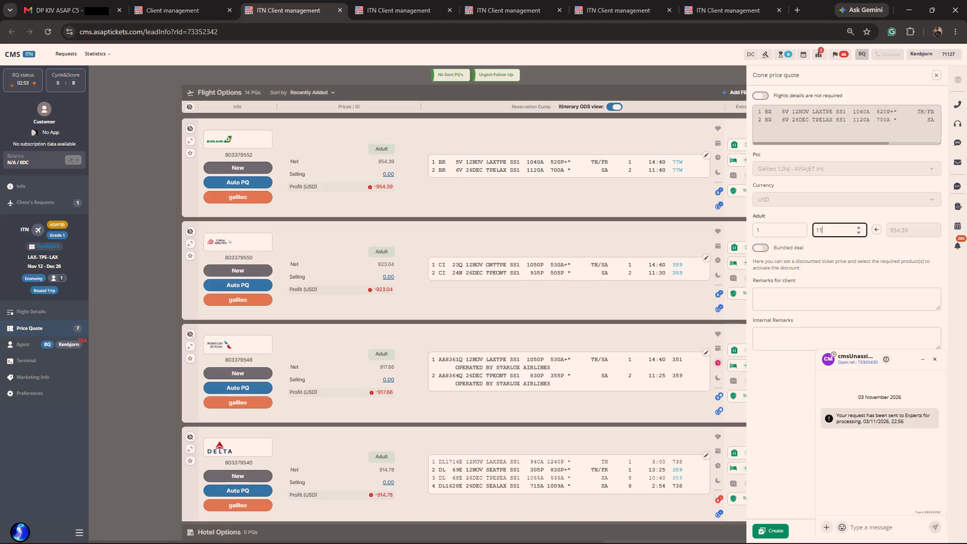
pyautogui.press('1')
pyautogui.press('BackSpace')
pyautogui.write('54.')
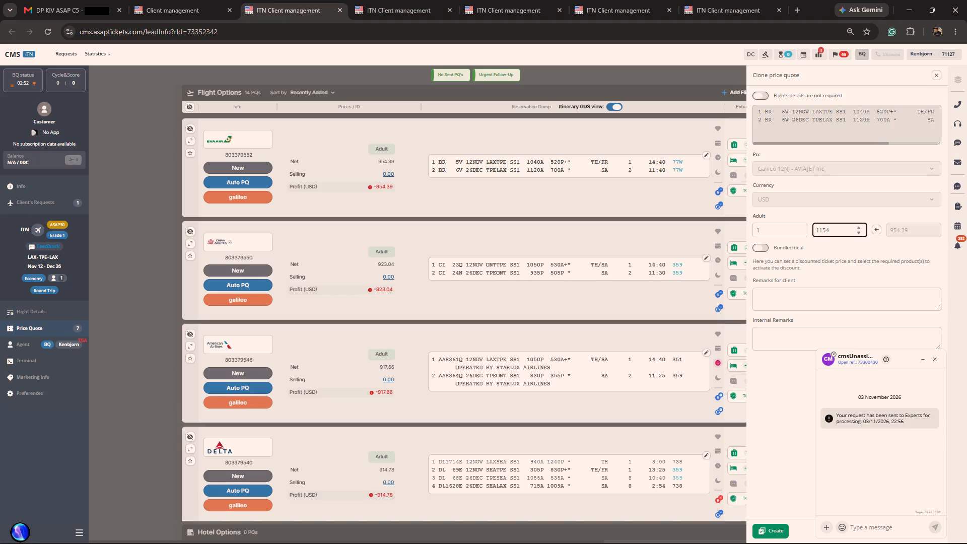
pyautogui.press('3')
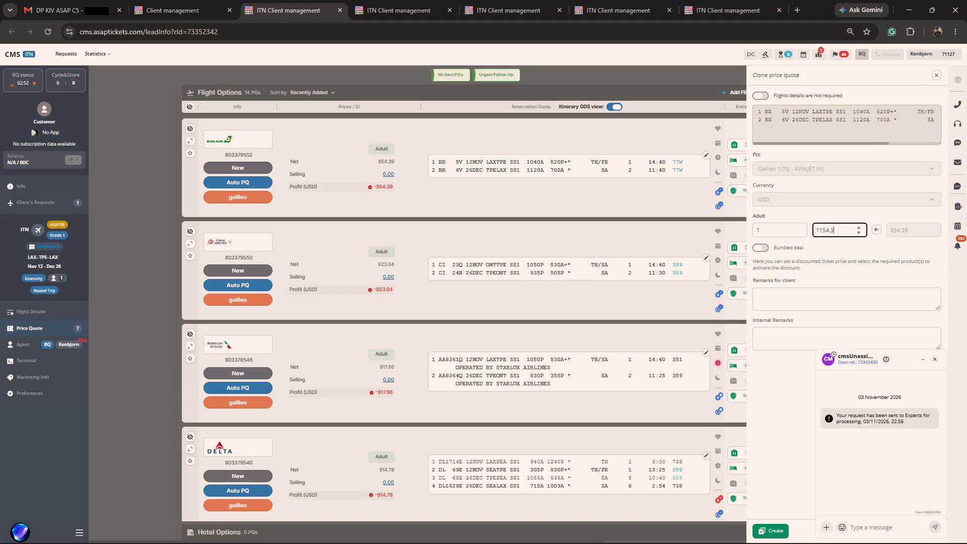
pyautogui.press('9')
pyautogui.click(772, 532)
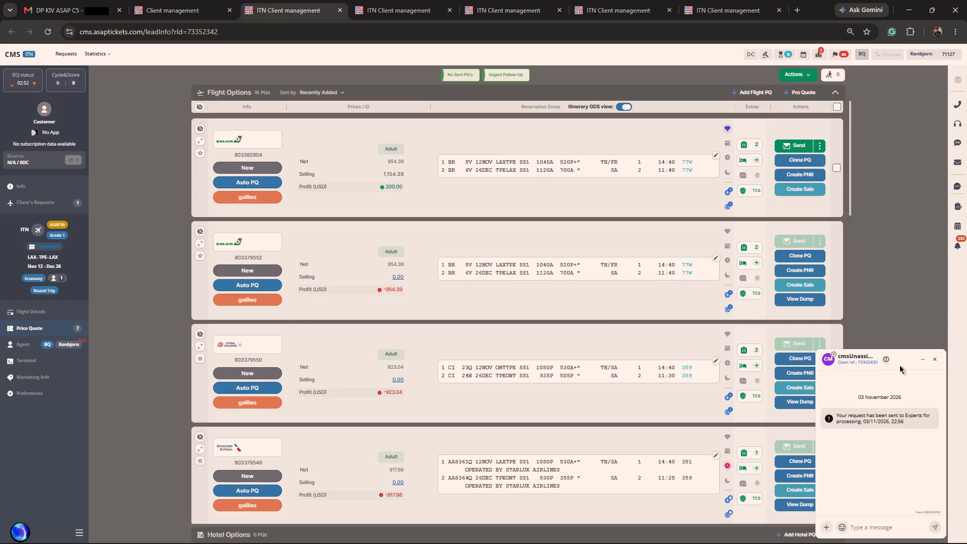
# Close the chat window that covers the price quote actions.
pyautogui.click(931, 356)
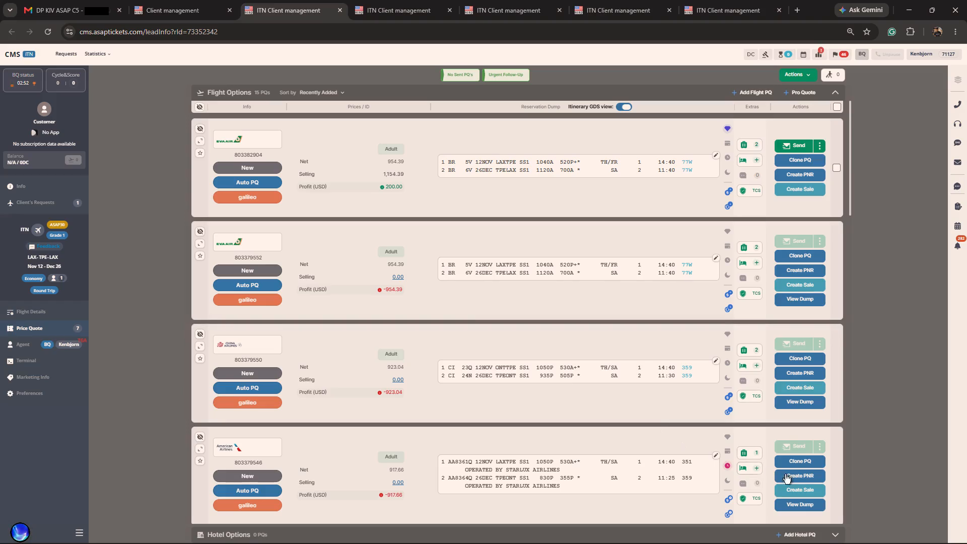
pyautogui.click(795, 459)
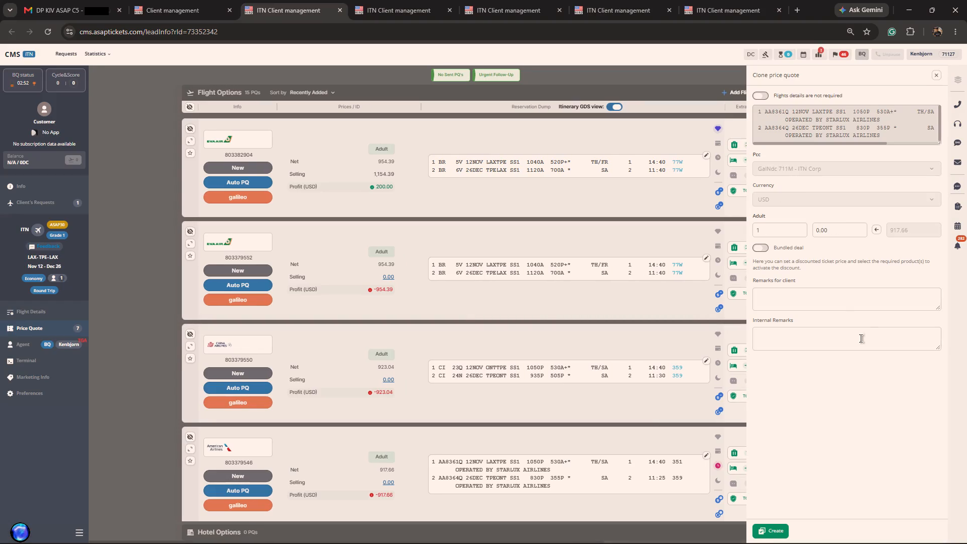
pyautogui.click(833, 230)
pyautogui.press('BackSpace')
pyautogui.press('BackSpace')
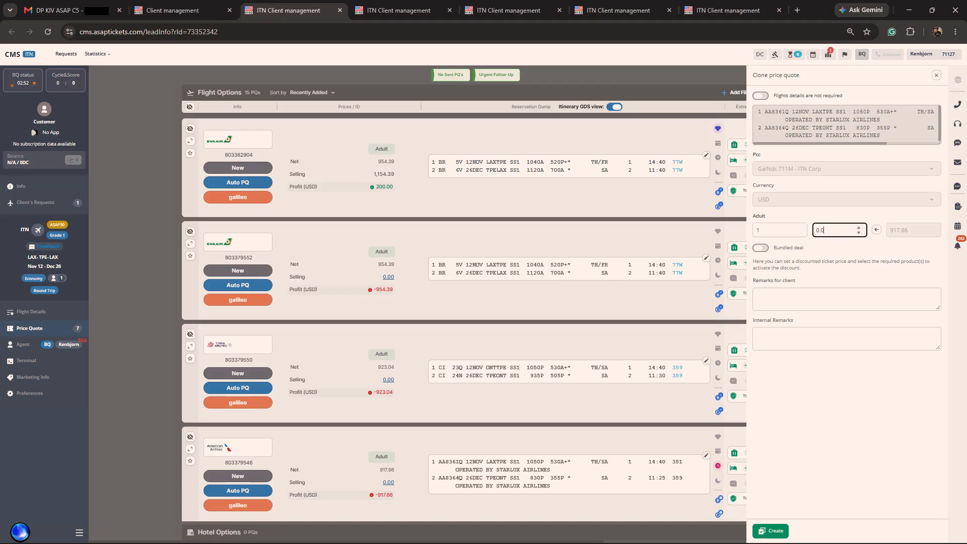
pyautogui.press('BackSpace')
pyautogui.press('BackSpace')
pyautogui.press('BackSpace')
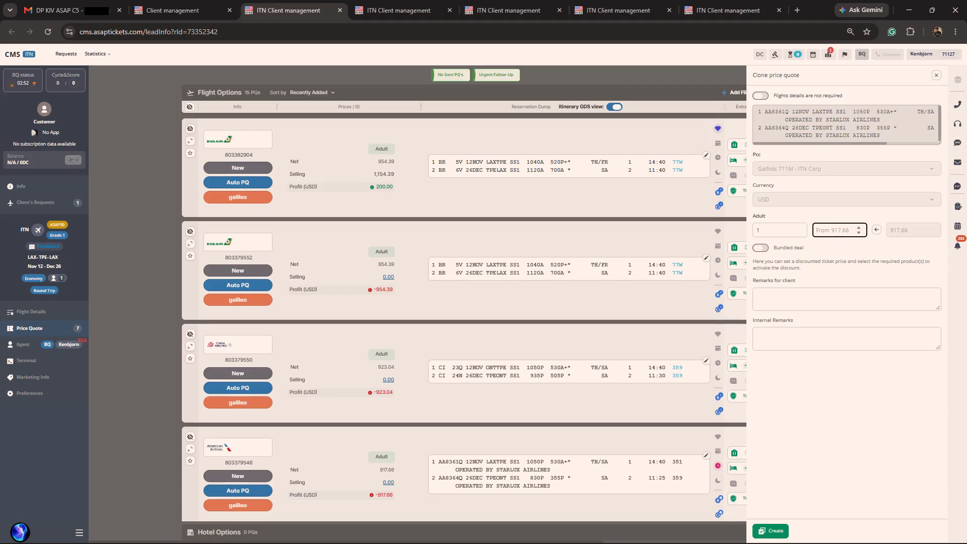
pyautogui.press('1')
pyautogui.press('0')
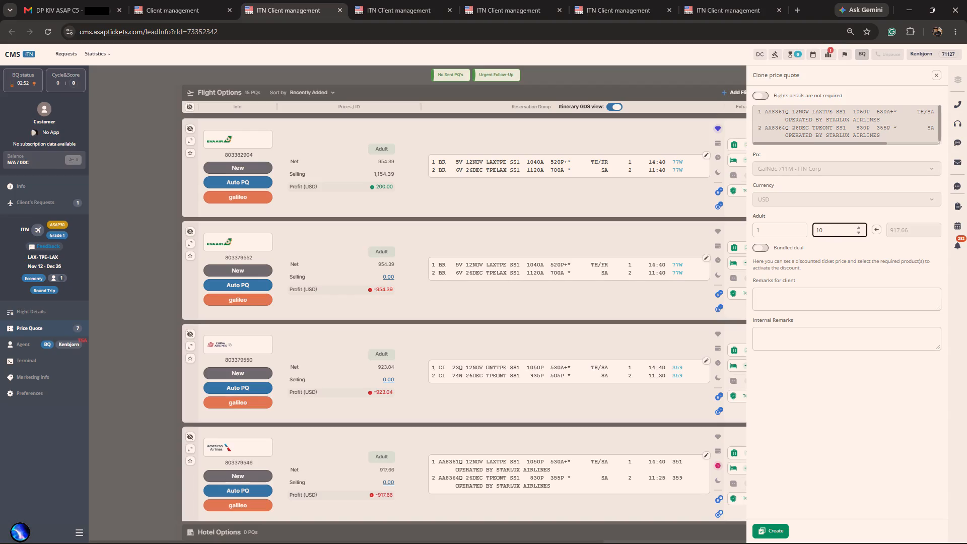
pyautogui.write('17')
pyautogui.write('.66')
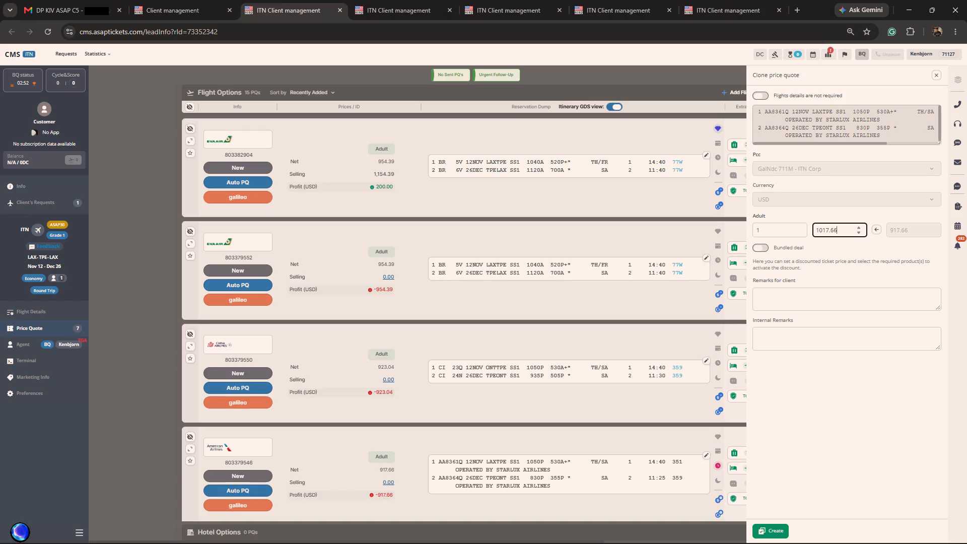
pyautogui.click(772, 538)
pyautogui.click(773, 535)
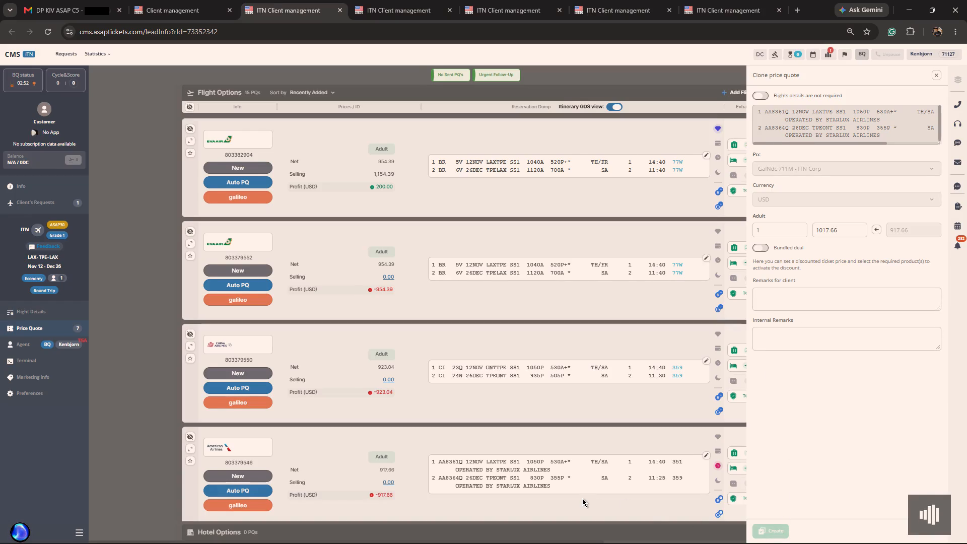
pyautogui.click(580, 507)
pyautogui.press('Down')
pyautogui.press('Down')
pyautogui.press('Down')
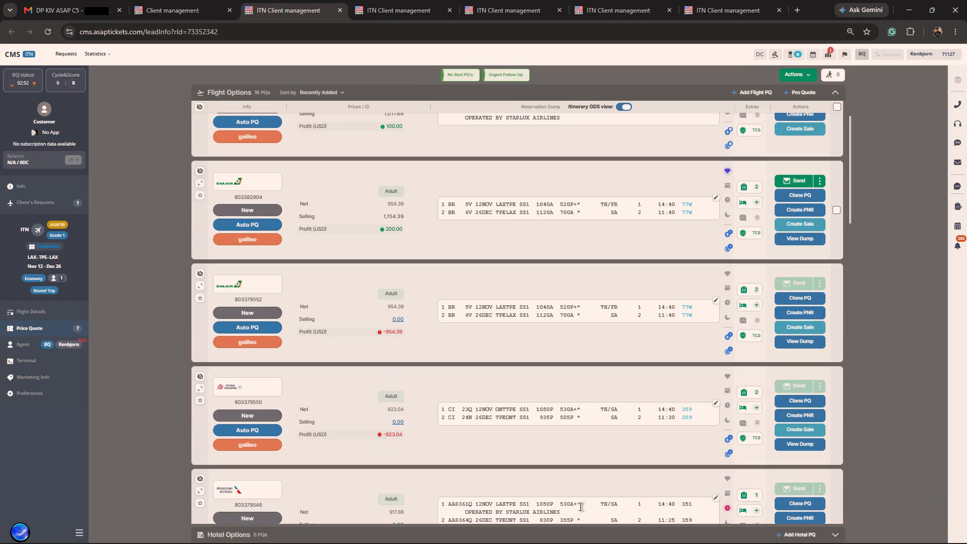
pyautogui.click(414, 473)
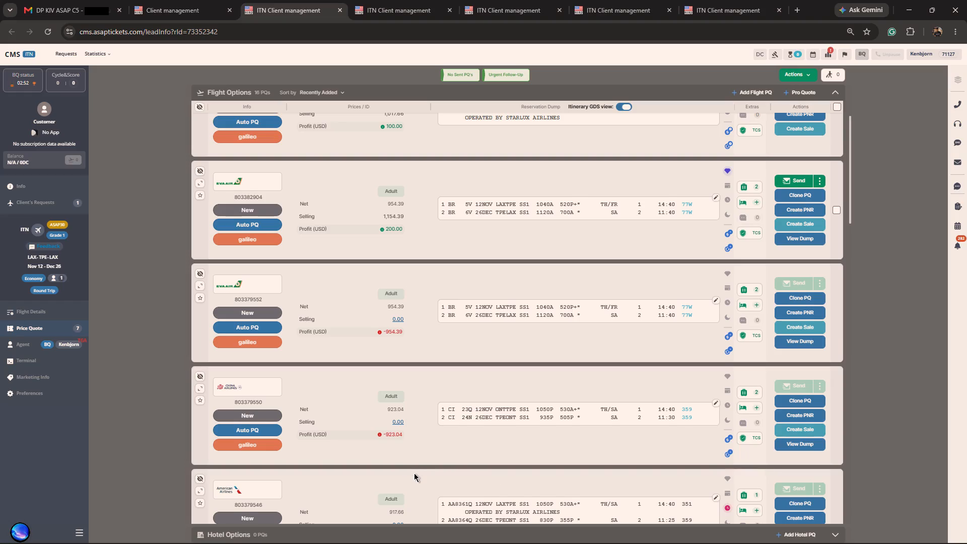
pyautogui.press('Down')
pyautogui.press('Down')
pyautogui.press('Down')
pyautogui.press('Down')
pyautogui.press('Down')
pyautogui.press('Down')
pyautogui.press('Down')
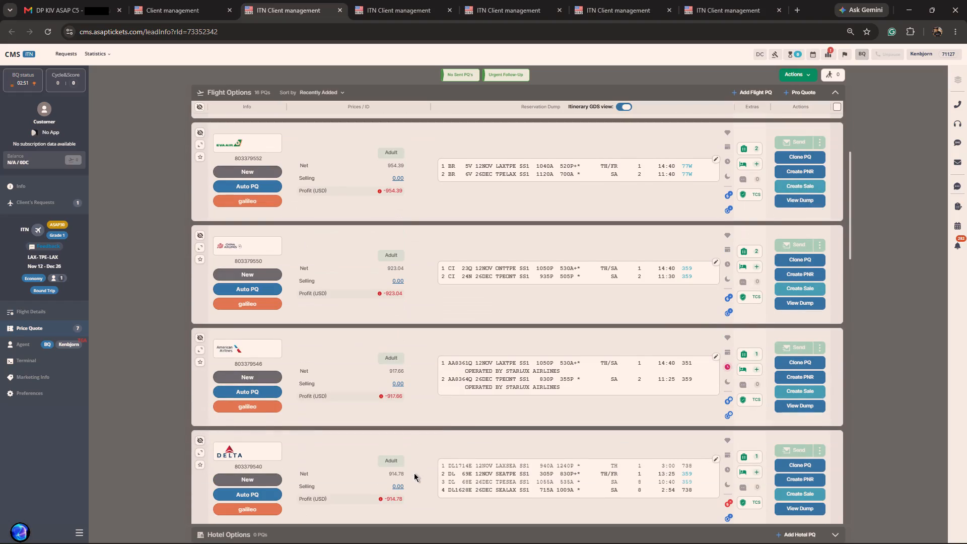
pyautogui.press('Down')
pyautogui.press('Down')
pyautogui.press('Down')
pyautogui.press('Down')
pyautogui.press('Down')
pyautogui.press('Down')
pyautogui.press('Down')
pyautogui.press('Down')
pyautogui.press('Down')
pyautogui.press('Down')
pyautogui.press('Down')
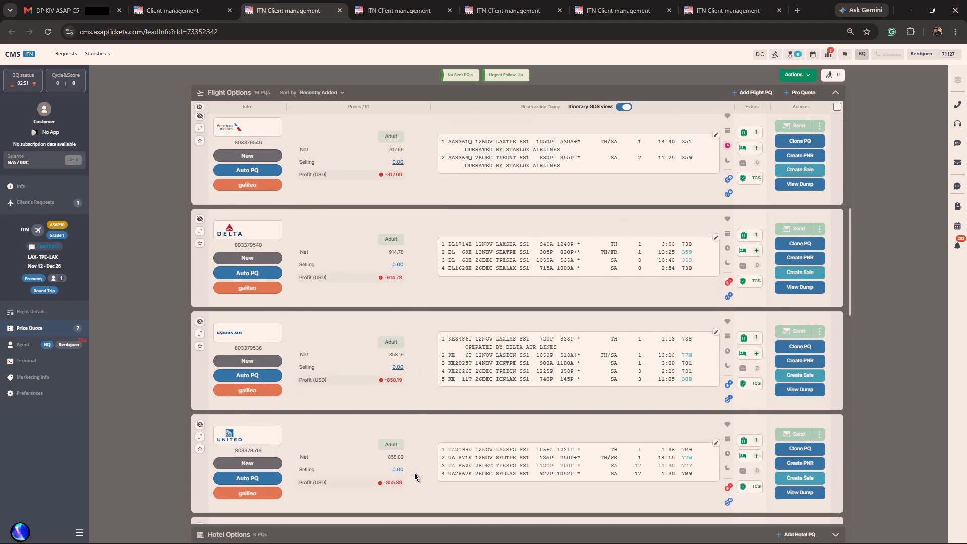
pyautogui.click(796, 349)
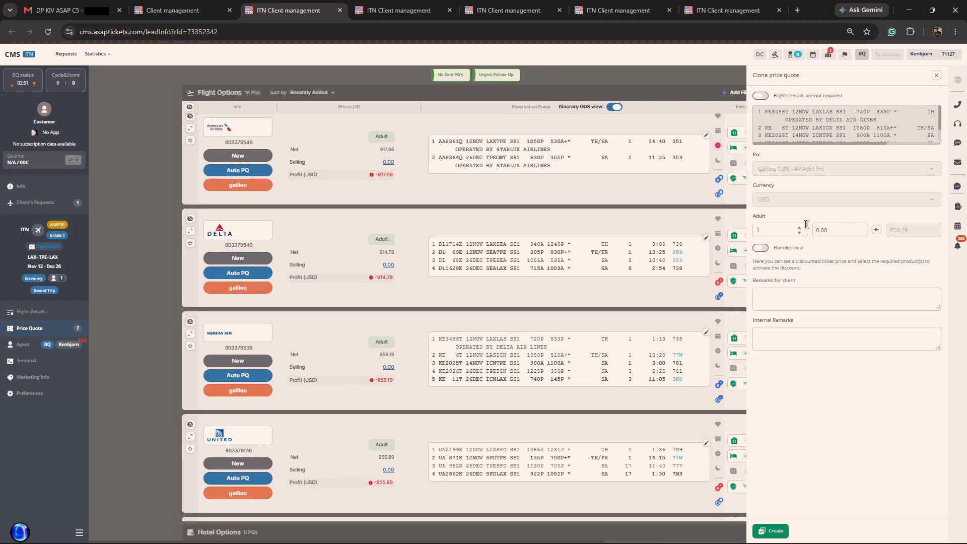
pyautogui.click(834, 226)
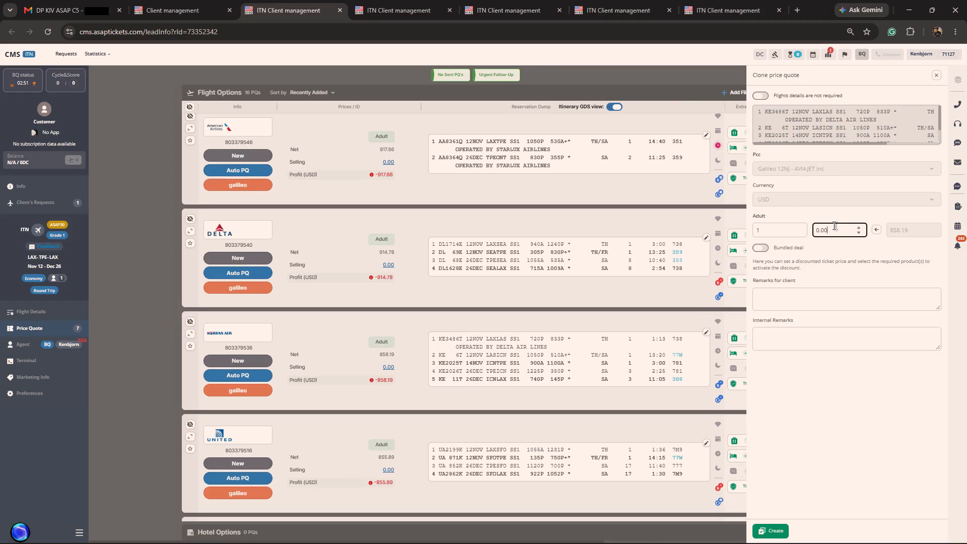
pyautogui.press('BackSpace')
pyautogui.press('BackSpace')
pyautogui.press('BackSpace')
pyautogui.press('1')
pyautogui.press('0')
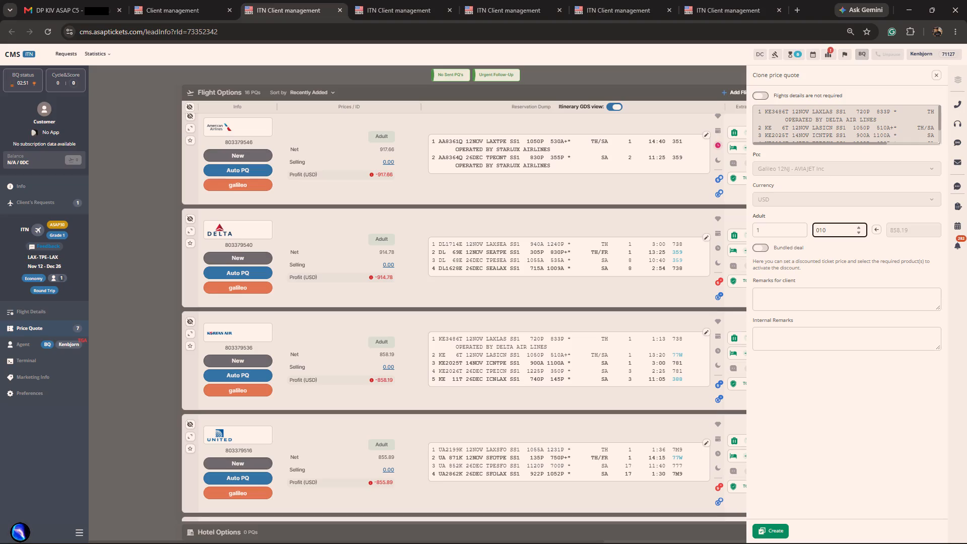
pyautogui.write('58')
pyautogui.press('.')
pyautogui.press('1')
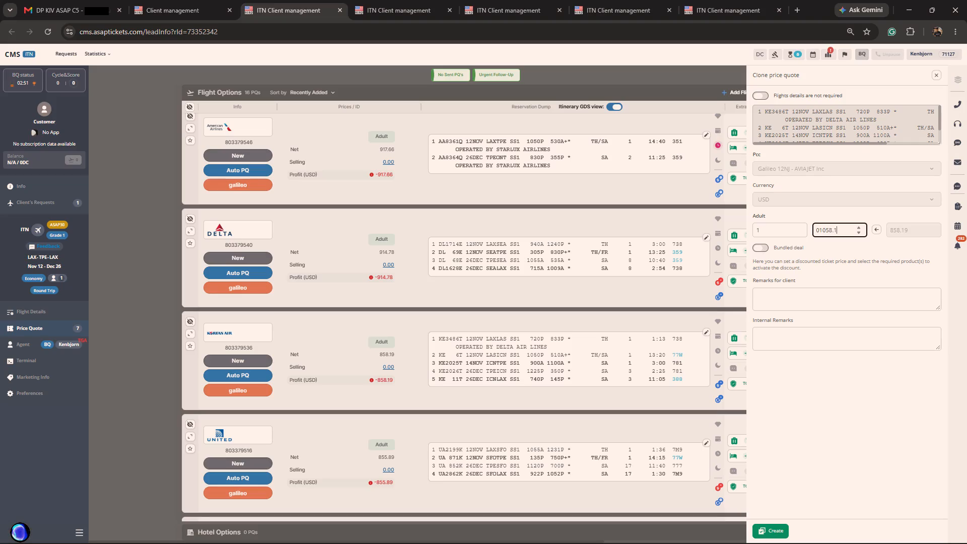
pyautogui.press('9')
pyautogui.click(821, 230)
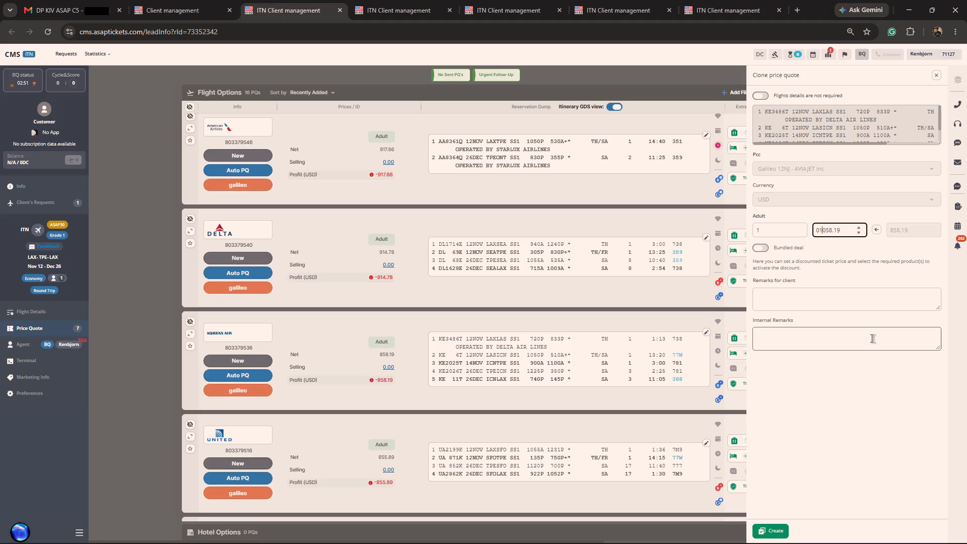
pyautogui.press('Left')
pyautogui.press('BackSpace')
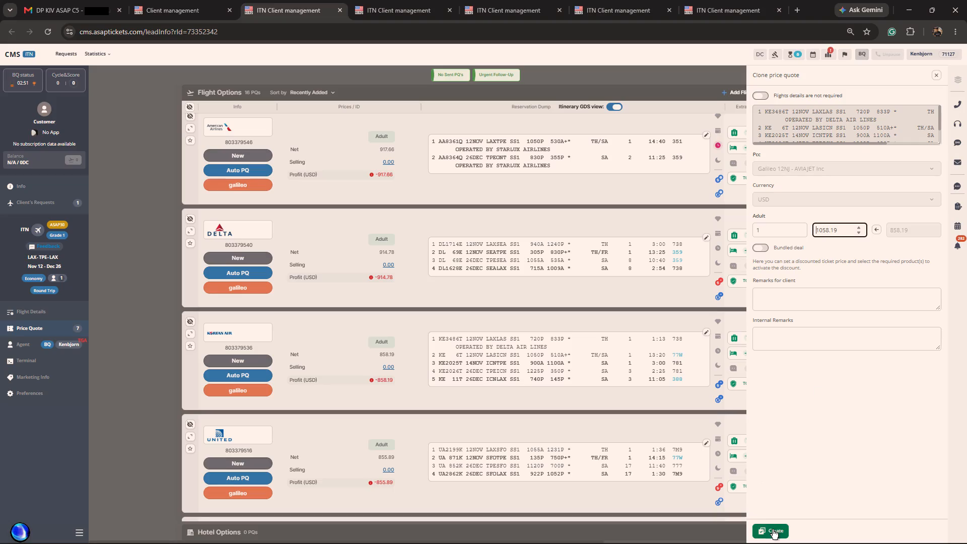
pyautogui.click(773, 529)
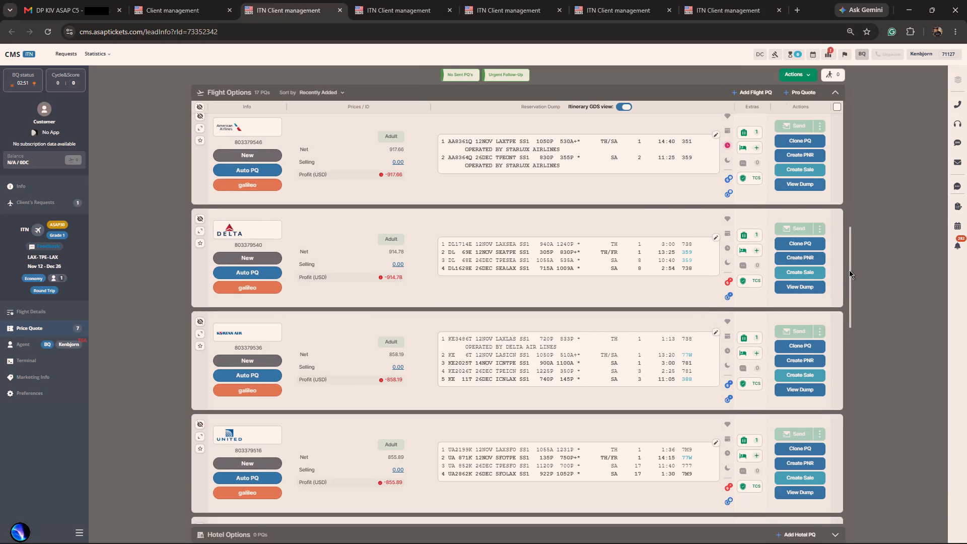
# Select the three cloned Korean Air, American Airlines and EVA Air quotes and send them together to the client by email.
pyautogui.moveTo(849, 270); pyautogui.dragTo(845, 165)
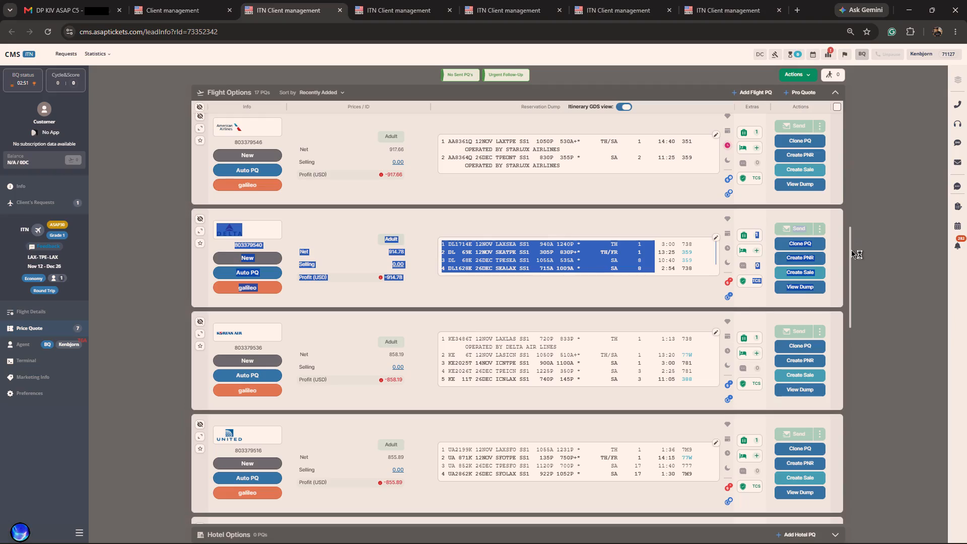
pyautogui.moveTo(850, 256); pyautogui.dragTo(860, 109)
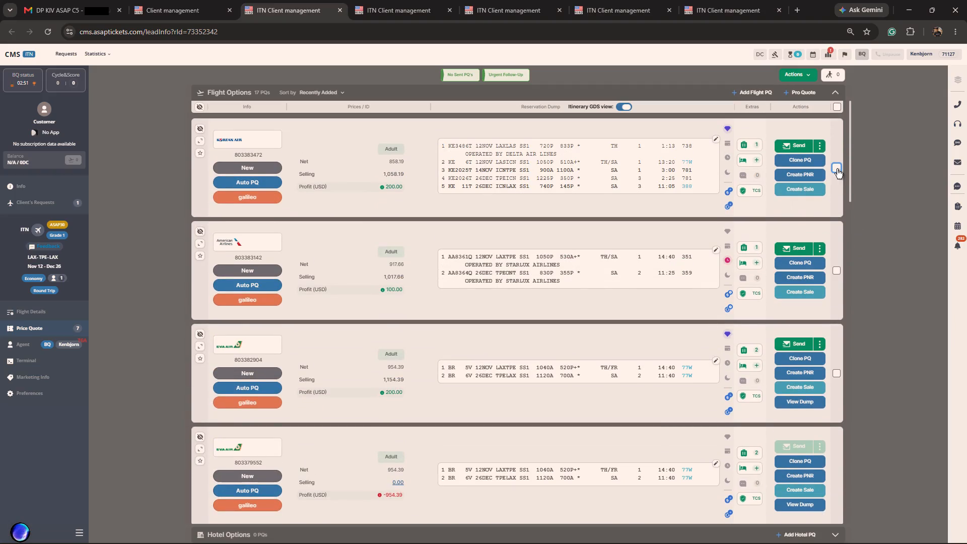
pyautogui.click(837, 169)
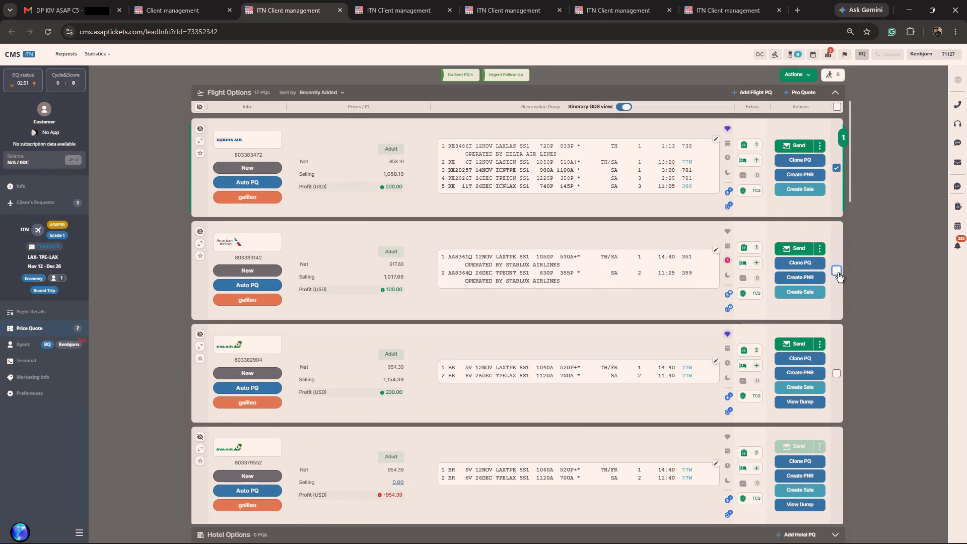
pyautogui.click(838, 273)
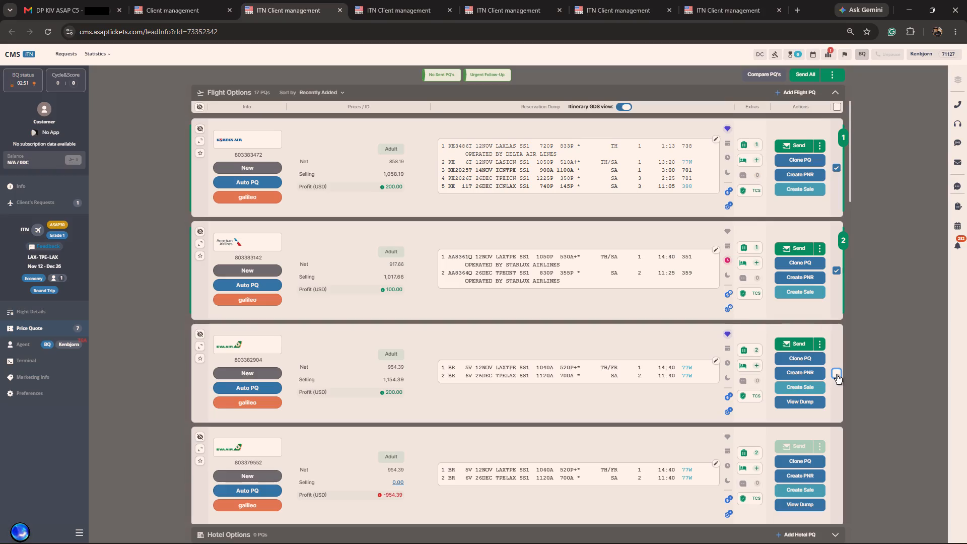
pyautogui.click(837, 374)
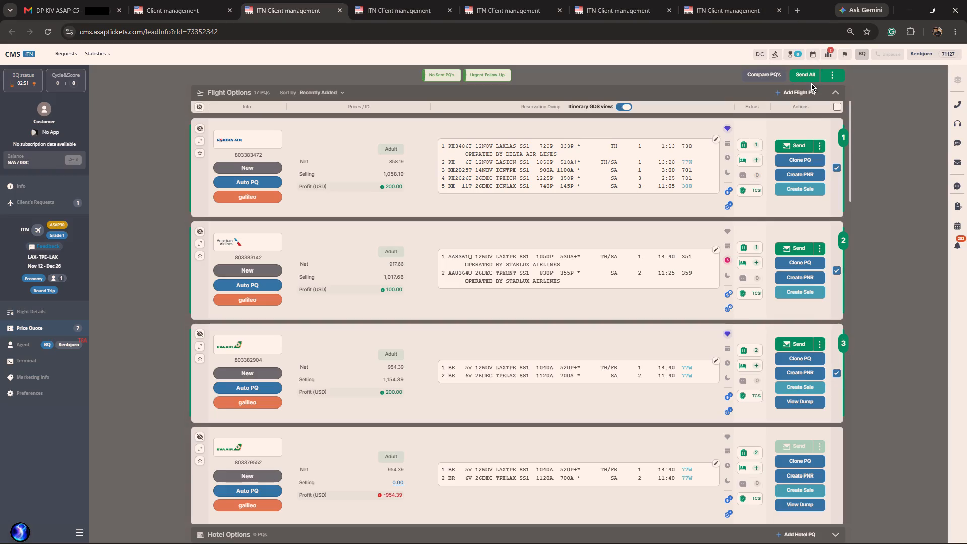
pyautogui.click(811, 76)
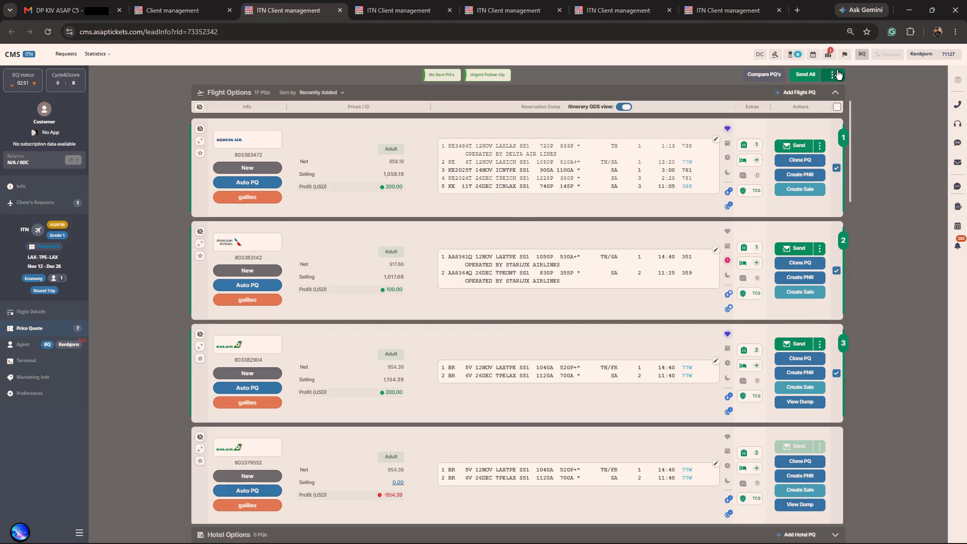
pyautogui.click(837, 70)
pyautogui.click(824, 90)
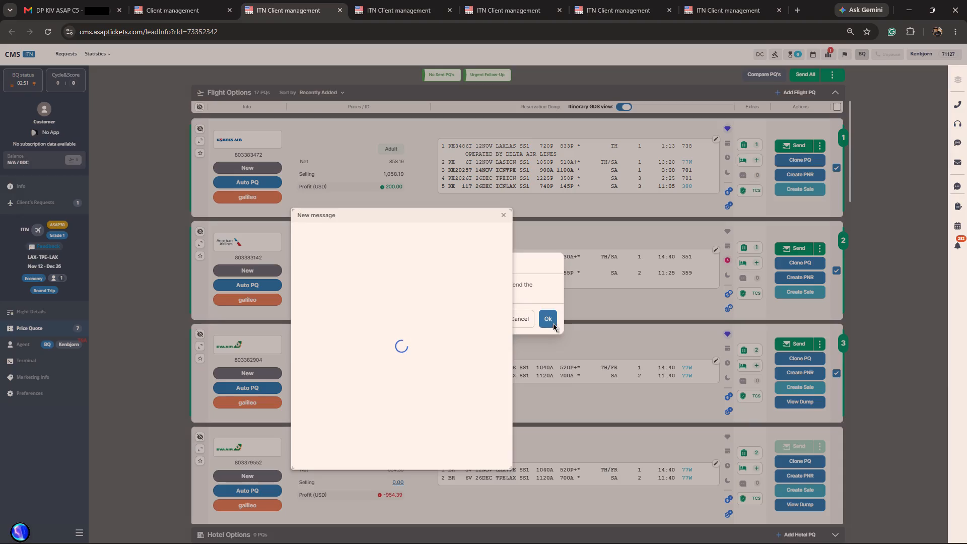
pyautogui.click(555, 324)
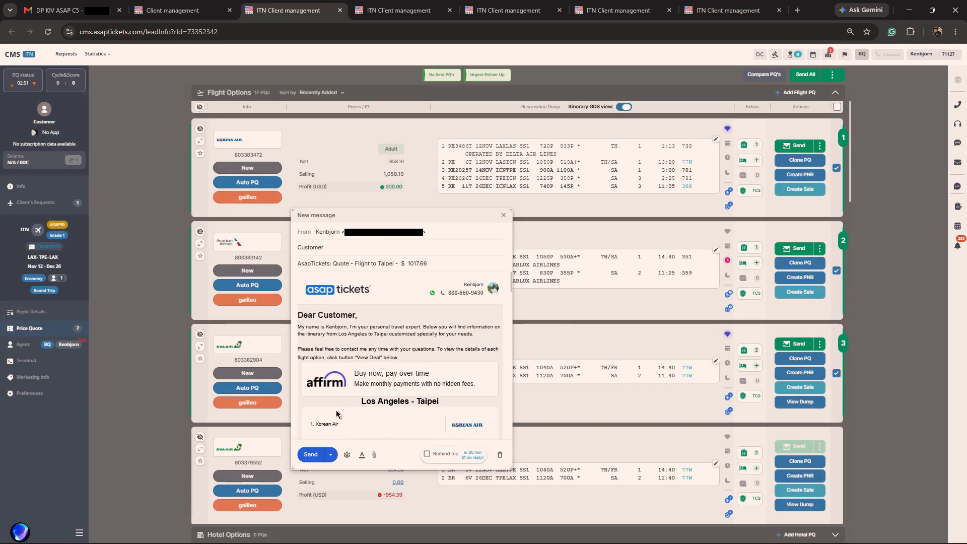
pyautogui.click(306, 455)
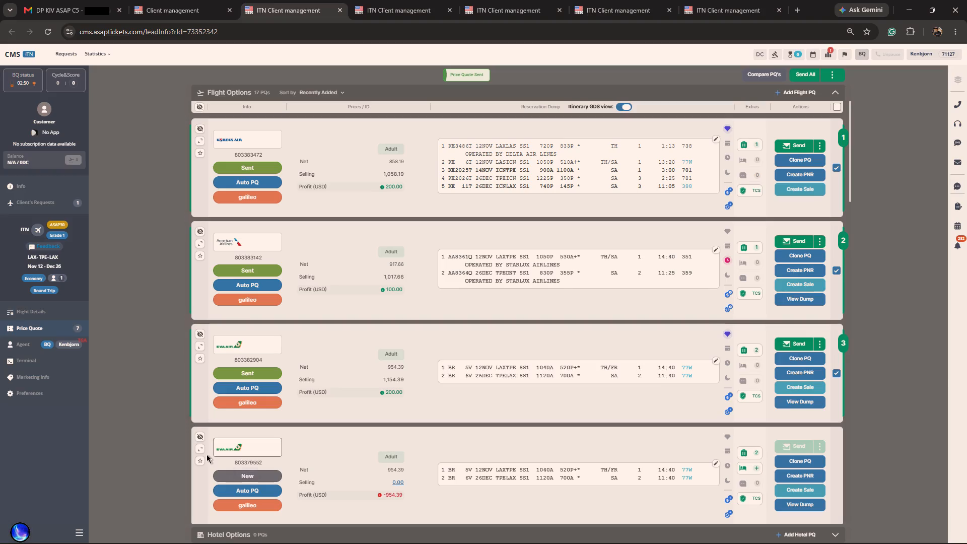
# Turn off the itinerary GDS view for the LAX-TPE-LAX flight options.
pyautogui.click(624, 107)
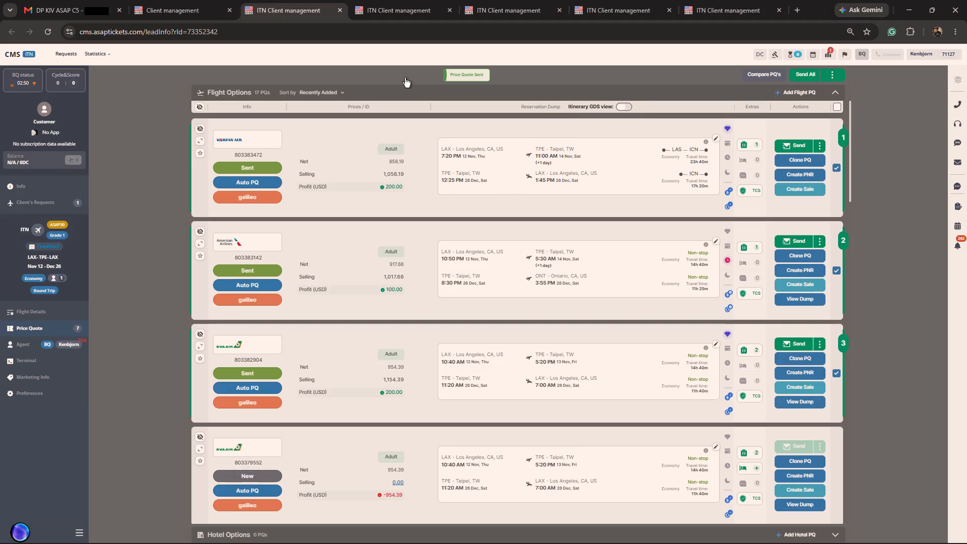
# Close the LAX-TPE-LAX client request.
pyautogui.click(340, 11)
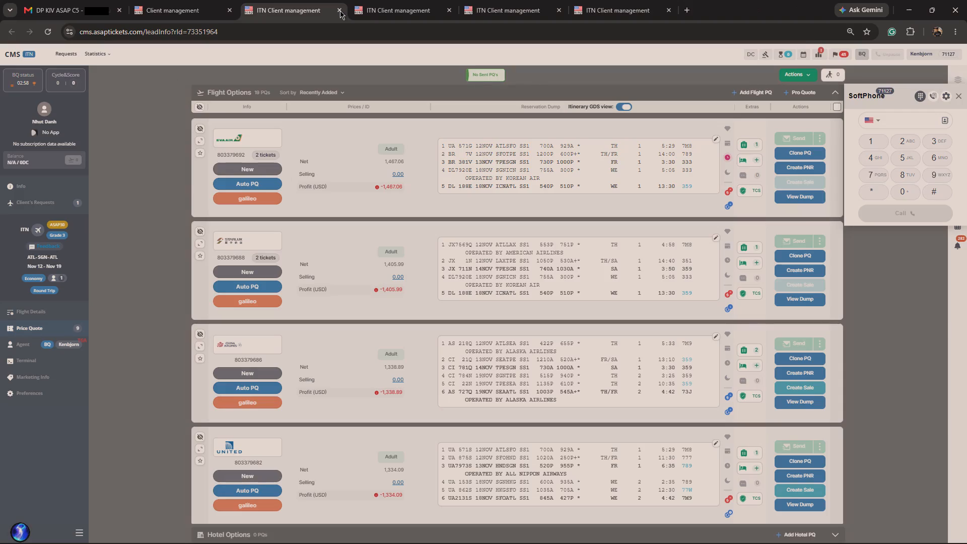
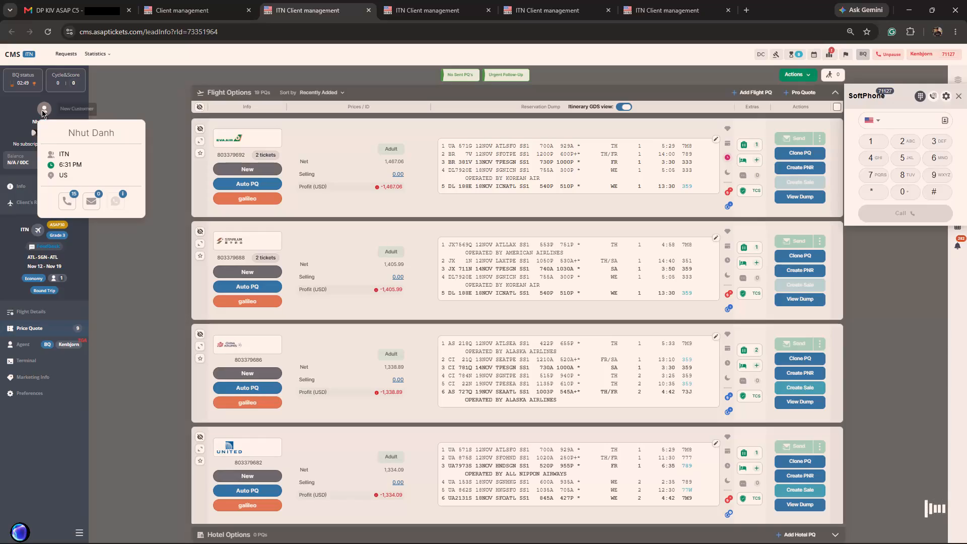
# Place a call to the client of the ATL-SGN-ATL request from the call history and answer the click-to-call.
pyautogui.click(70, 200)
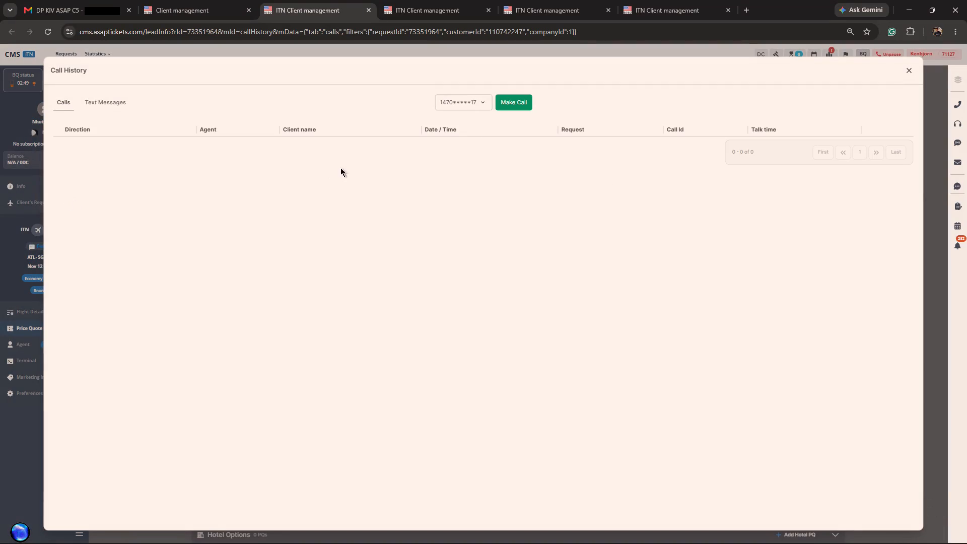
pyautogui.click(514, 106)
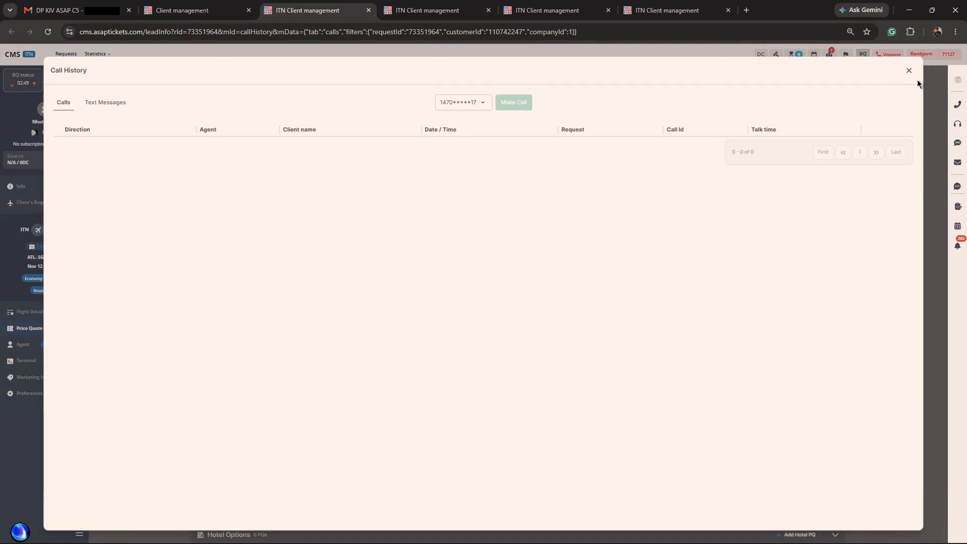
pyautogui.click(910, 69)
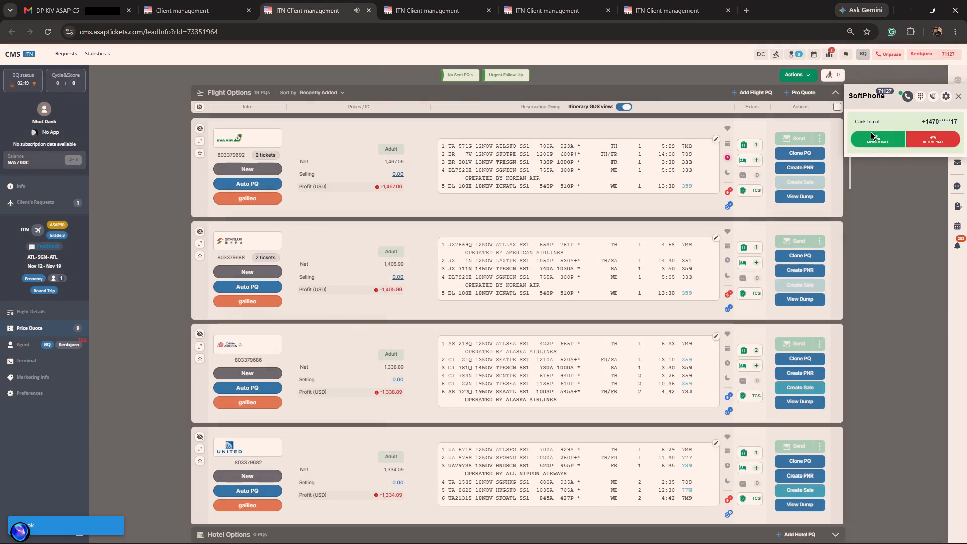
pyautogui.click(875, 144)
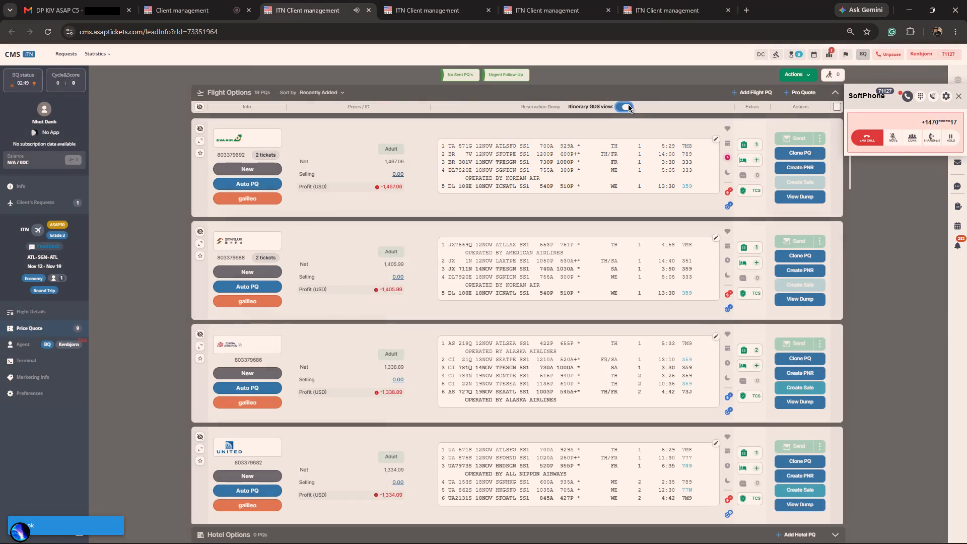
# Turn off the itinerary GDS view for the ATL-SGN-ATL flight options.
pyautogui.click(628, 104)
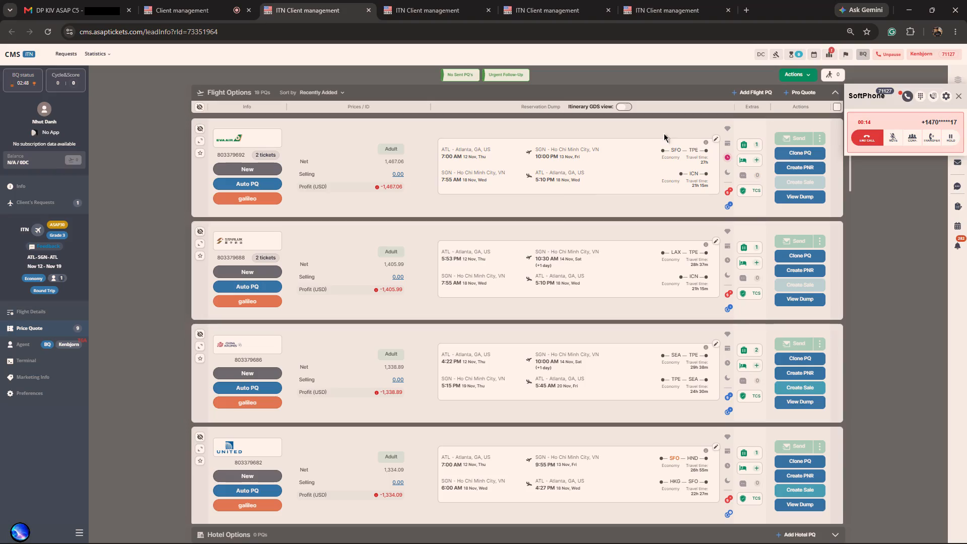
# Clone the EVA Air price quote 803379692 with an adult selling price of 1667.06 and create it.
pyautogui.click(800, 156)
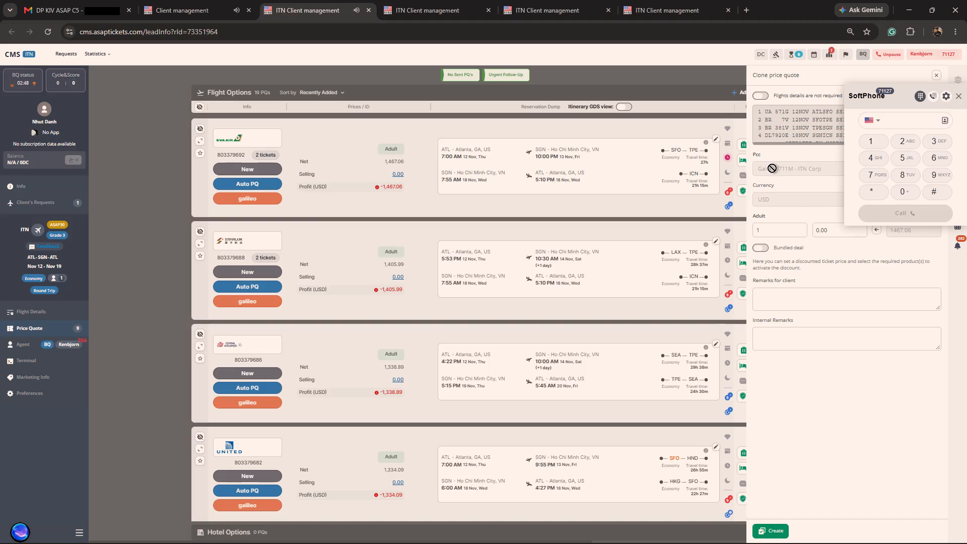
pyautogui.click(830, 232)
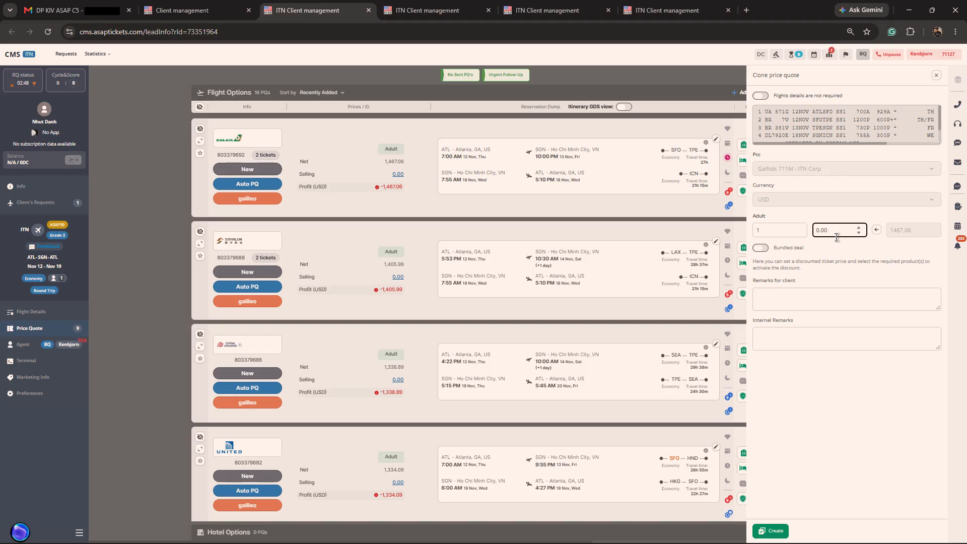
pyautogui.press('BackSpace')
pyautogui.press('BackSpace')
pyautogui.press('BackSpace')
pyautogui.press('BackSpace')
pyautogui.press('BackSpace')
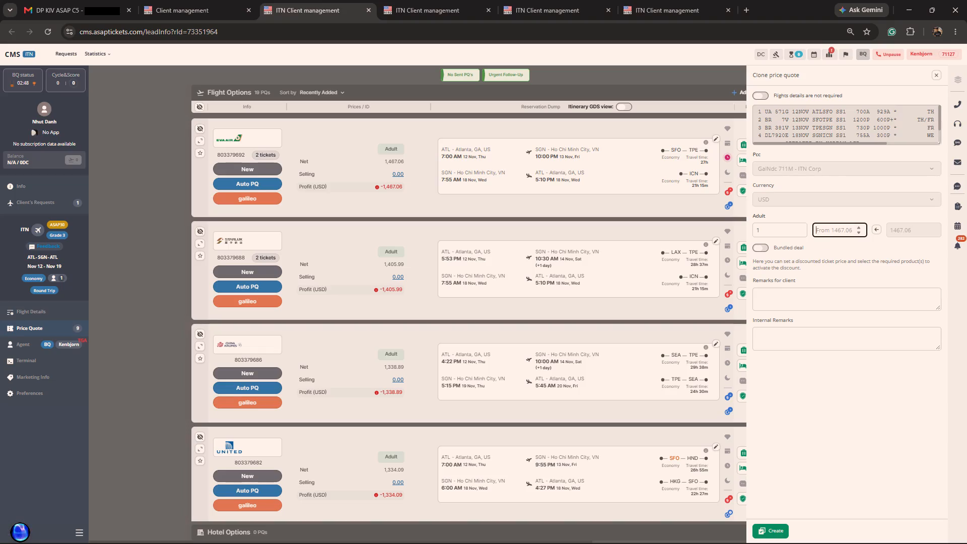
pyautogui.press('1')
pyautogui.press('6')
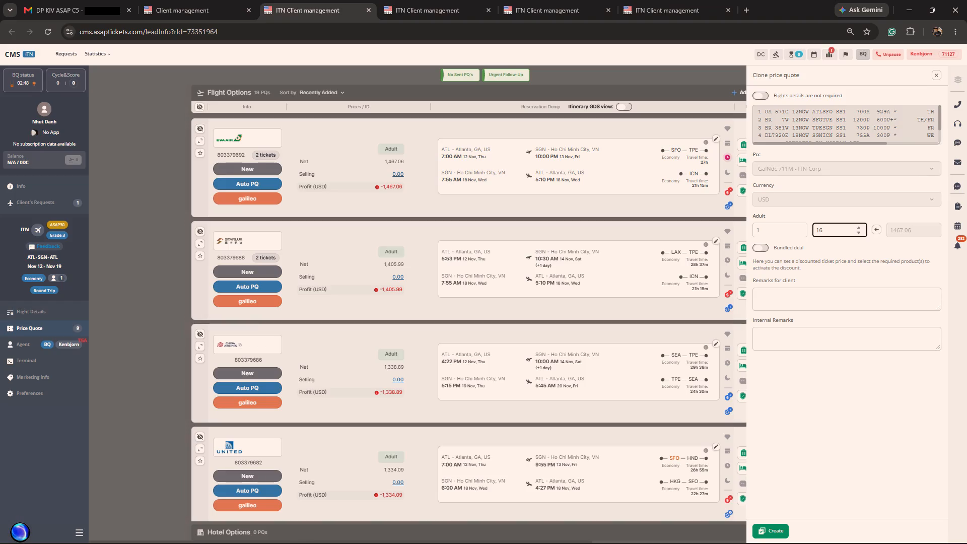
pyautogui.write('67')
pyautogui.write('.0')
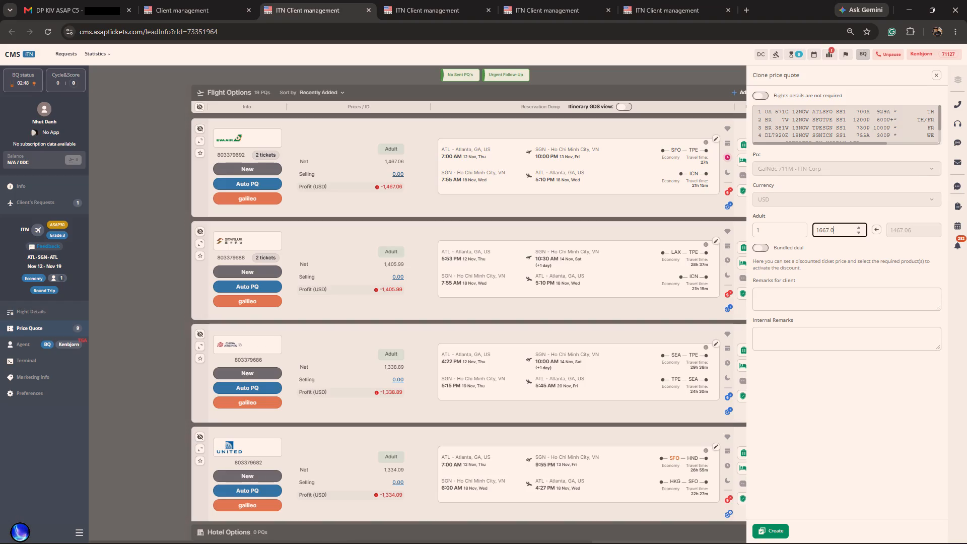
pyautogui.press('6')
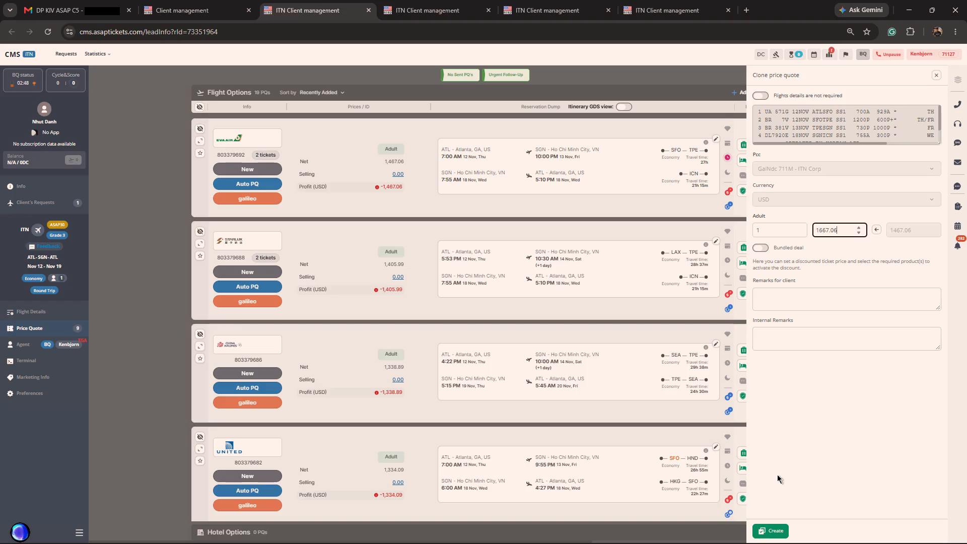
pyautogui.click(772, 531)
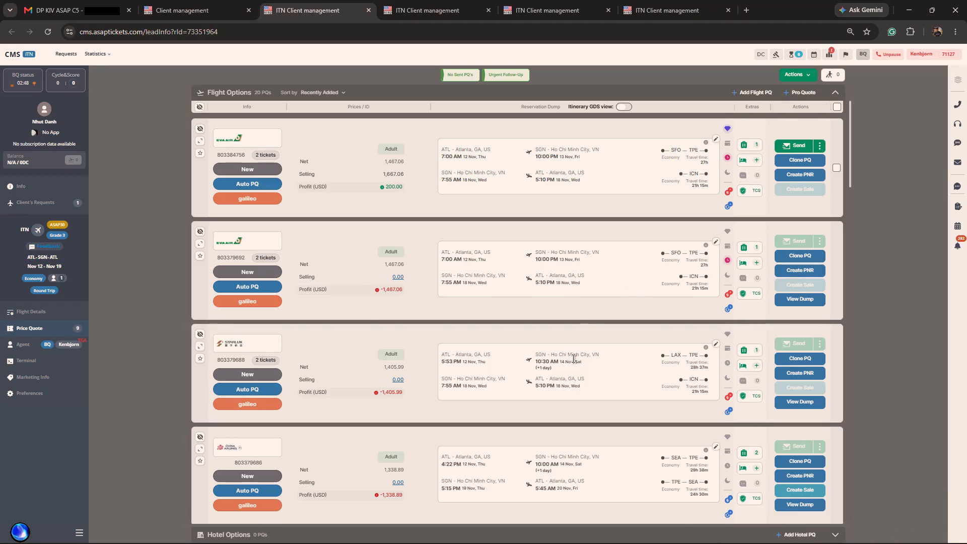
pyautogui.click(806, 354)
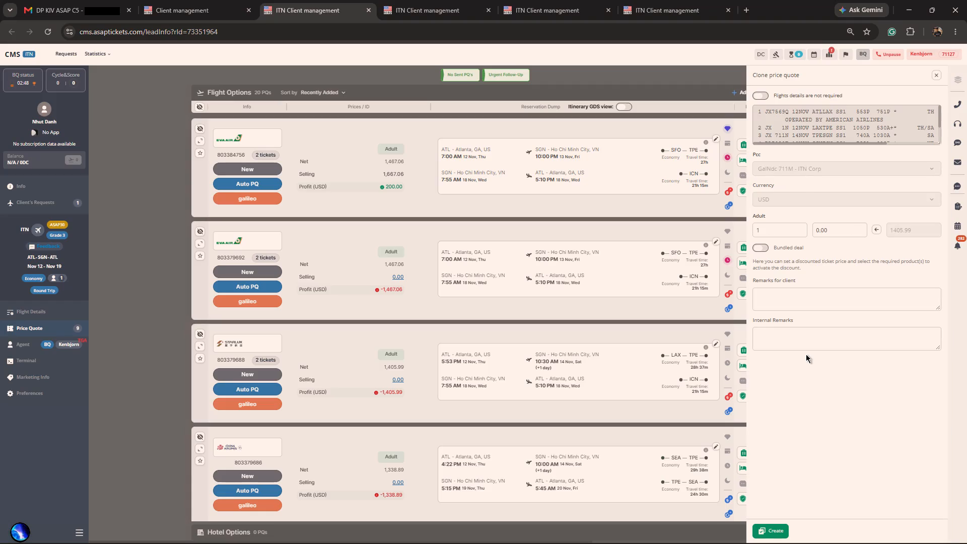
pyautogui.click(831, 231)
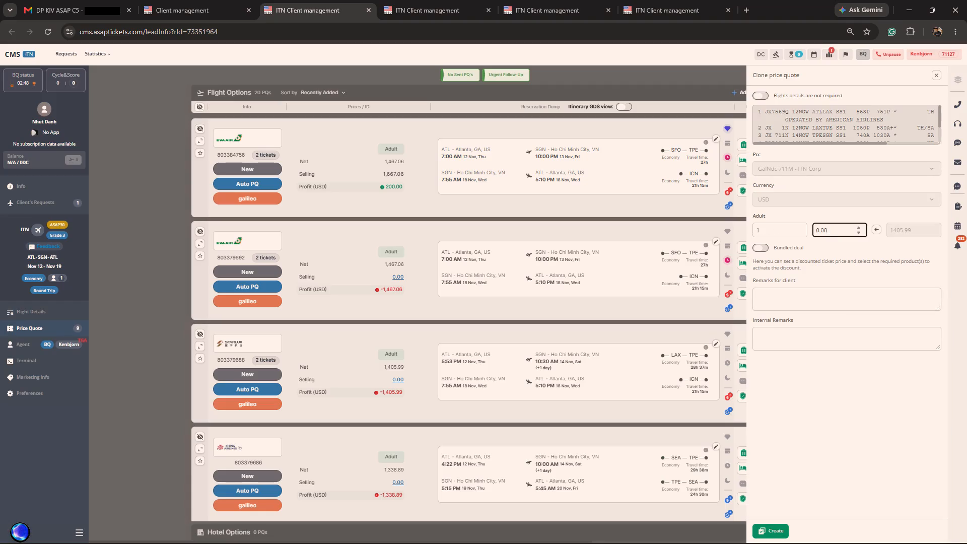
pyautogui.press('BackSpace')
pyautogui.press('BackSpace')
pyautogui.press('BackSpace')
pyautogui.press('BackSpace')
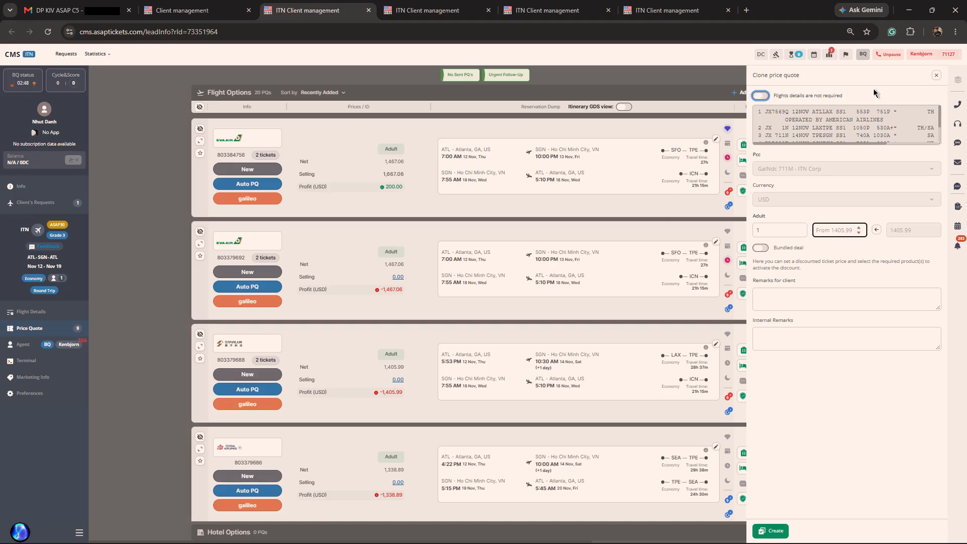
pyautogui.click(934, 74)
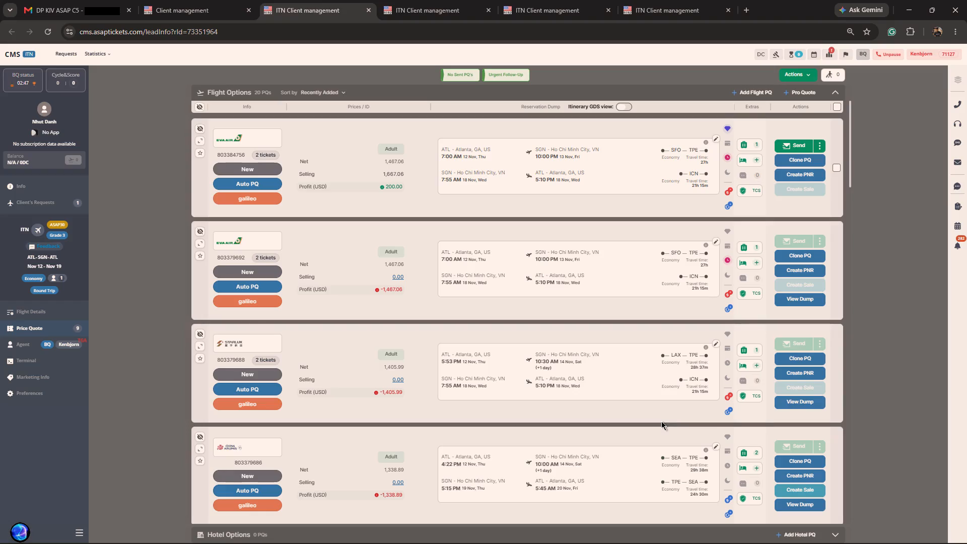
# Look through the further ATL-SGN-ATL flight options for another quote to clone.
pyautogui.click(609, 433)
pyautogui.press('Down')
pyautogui.press('Down')
pyautogui.press('Down')
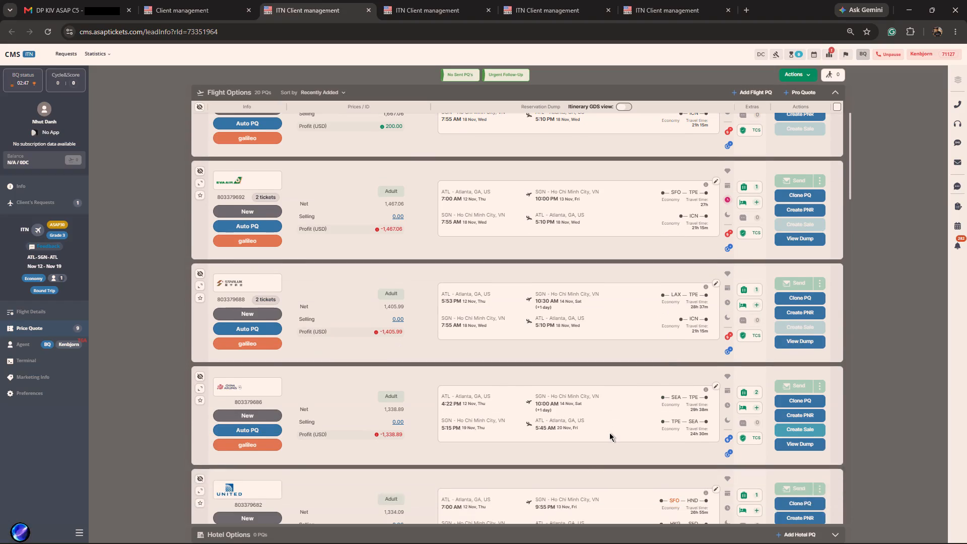
pyautogui.press('Down')
pyautogui.press('Down')
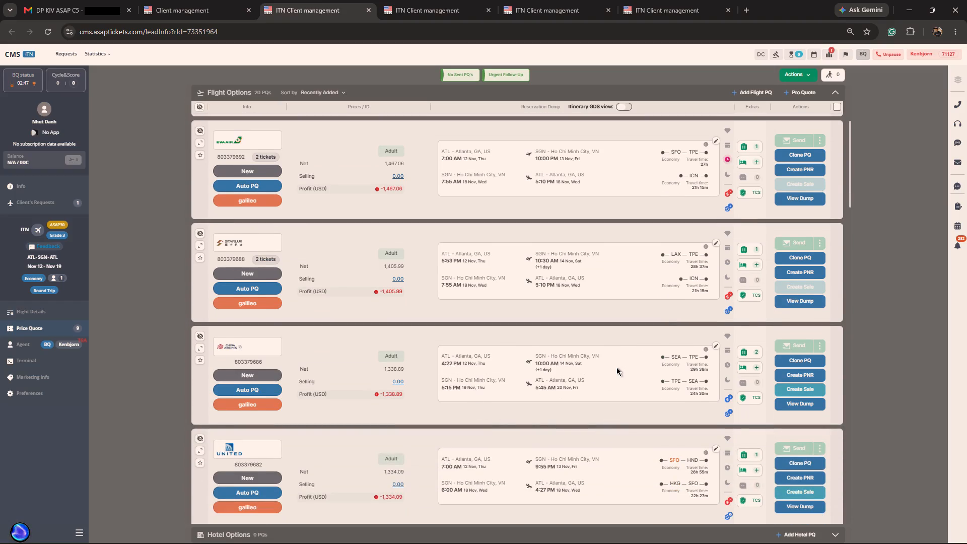
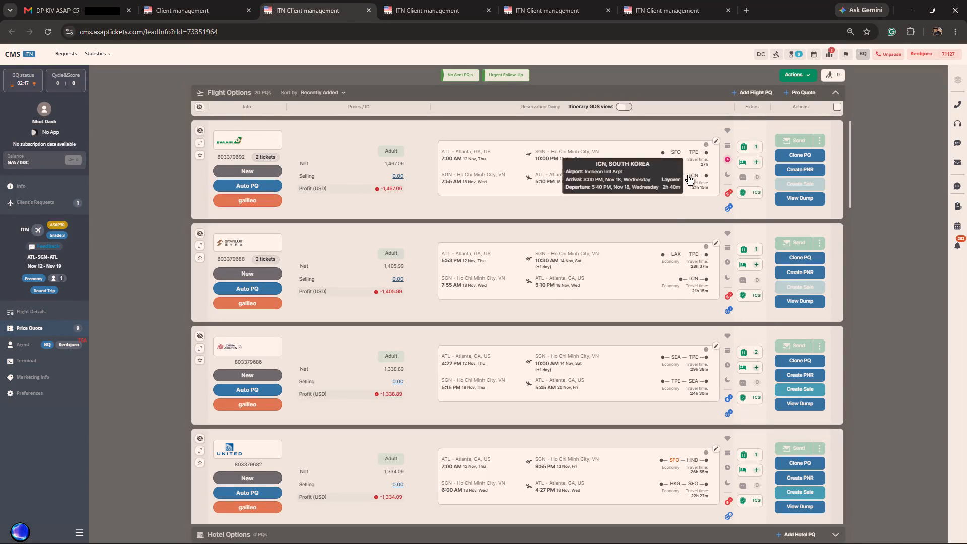
# Close the browser tab holding the ATL-SGN-ATL request.
pyautogui.click(371, 10)
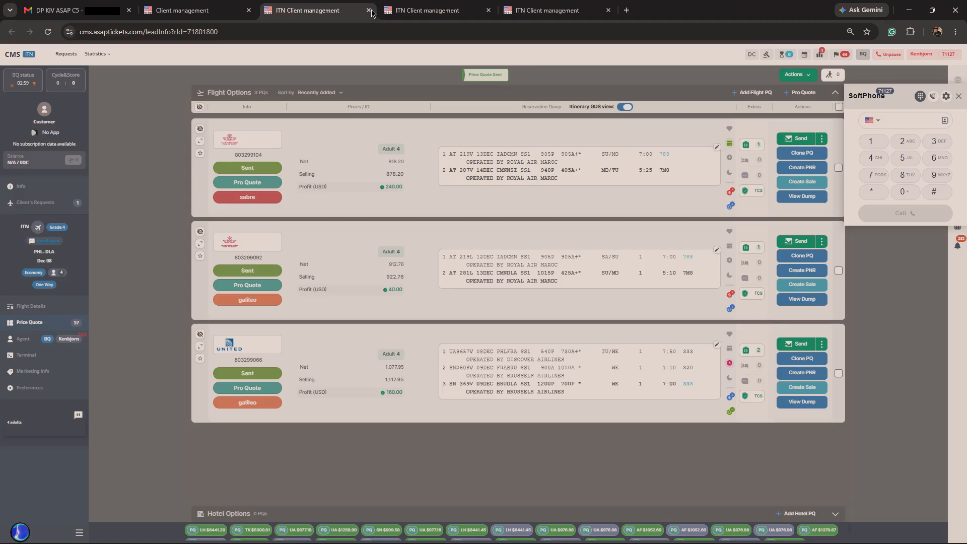
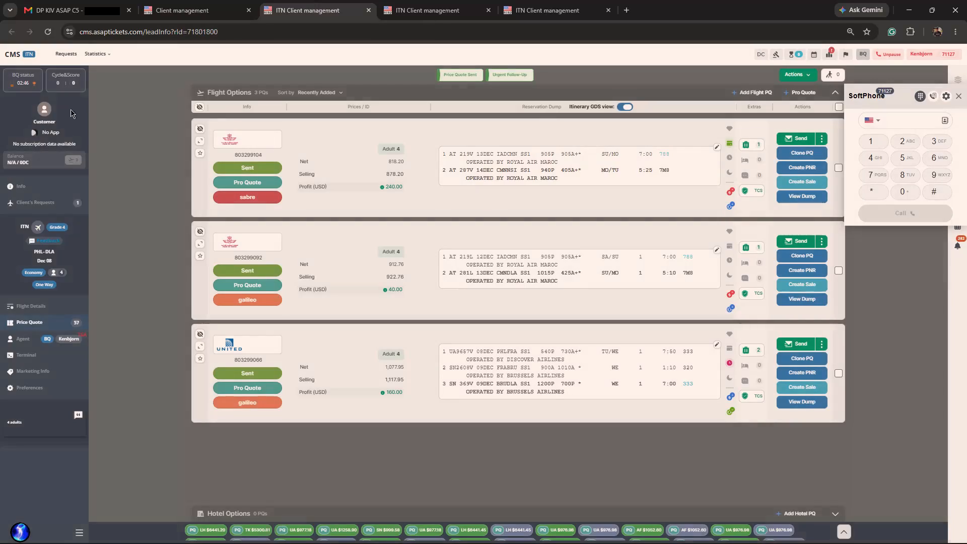
# Open the customer's phone contact options on the PHL-DLA request to call the client.
pyautogui.click(72, 196)
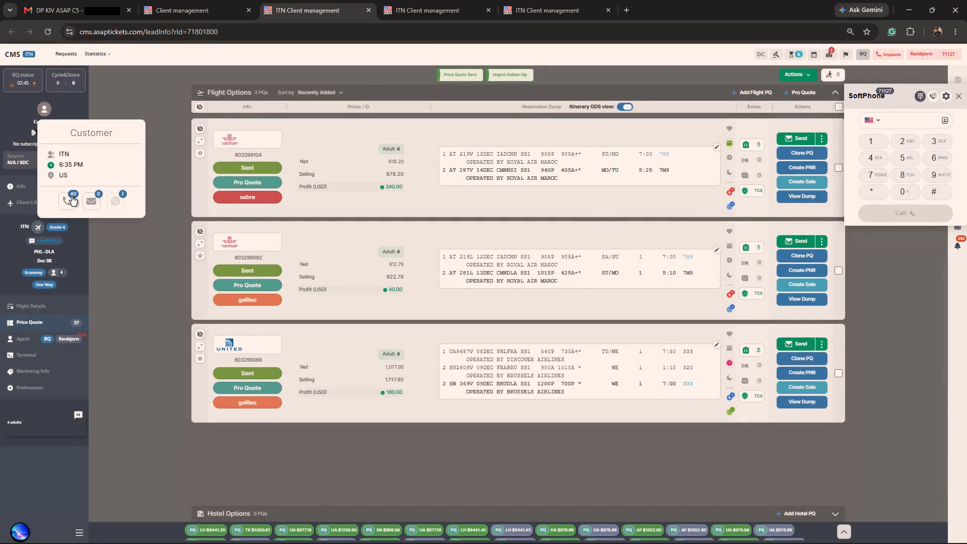
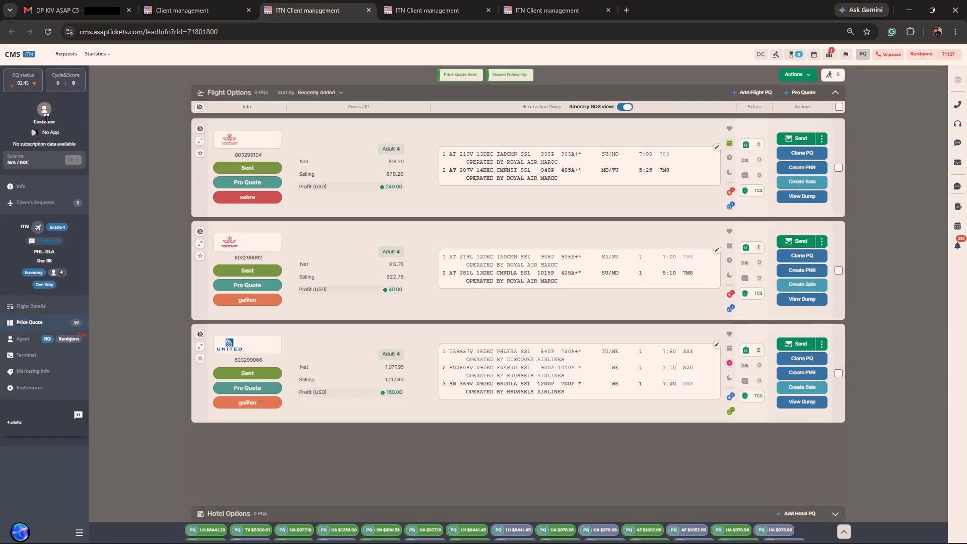
# Call the PHL-DLA customer from the call history and answer the click-to-call prompt in the SoftPhone to connect.
pyautogui.click(69, 202)
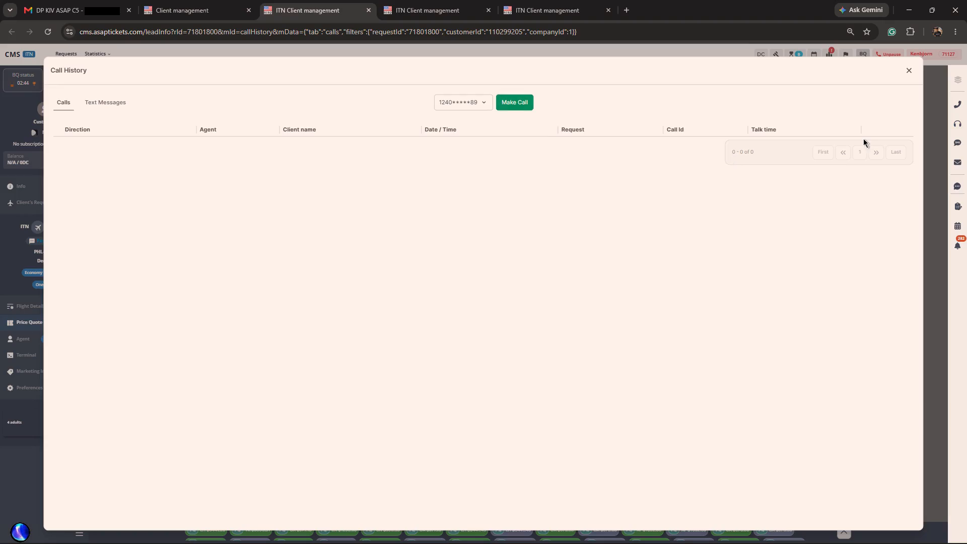
pyautogui.click(518, 106)
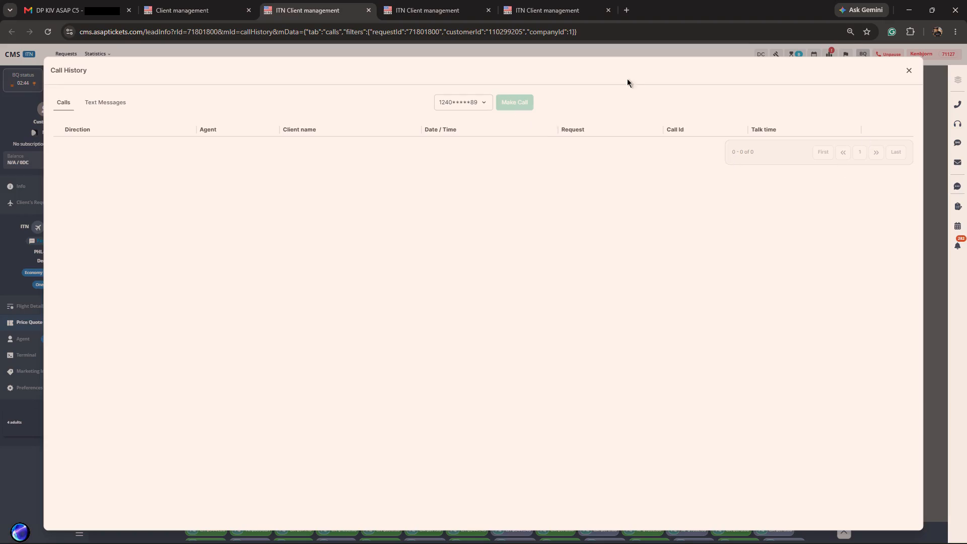
pyautogui.click(908, 73)
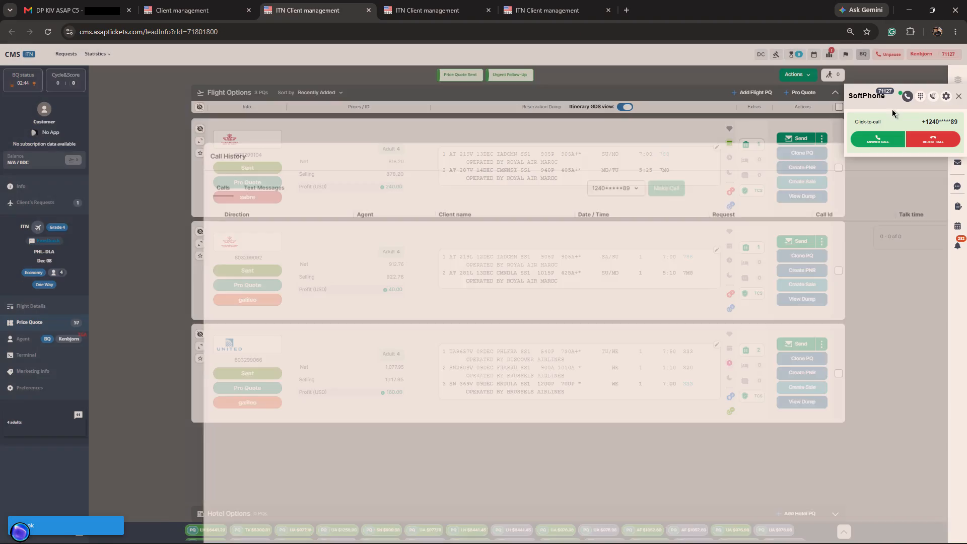
pyautogui.click(878, 139)
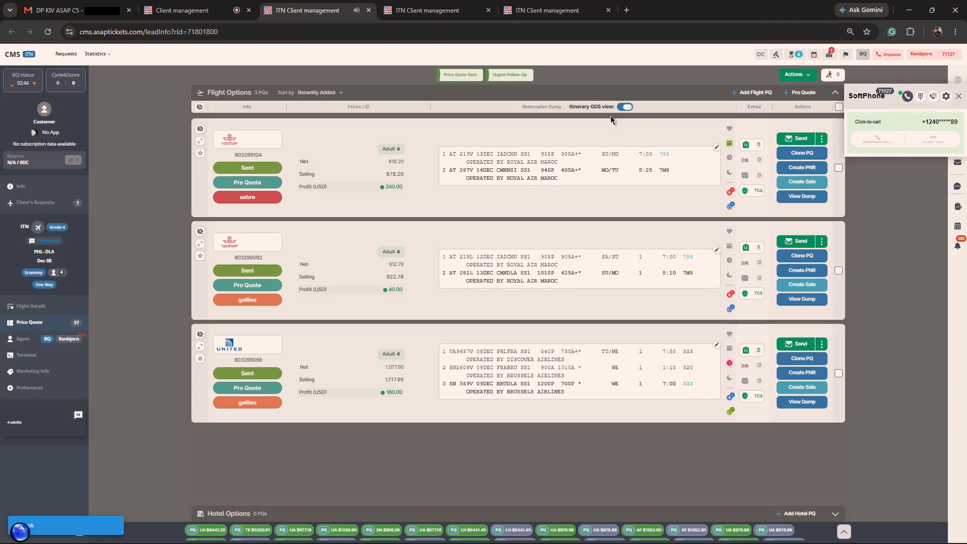
# Turn off the itinerary GDS view for the PHL-DLA flight options.
pyautogui.click(629, 103)
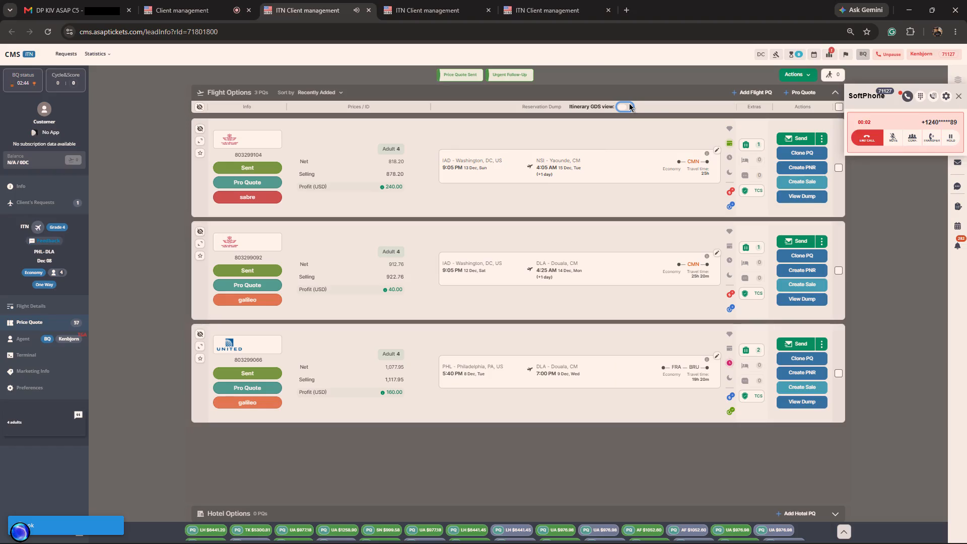
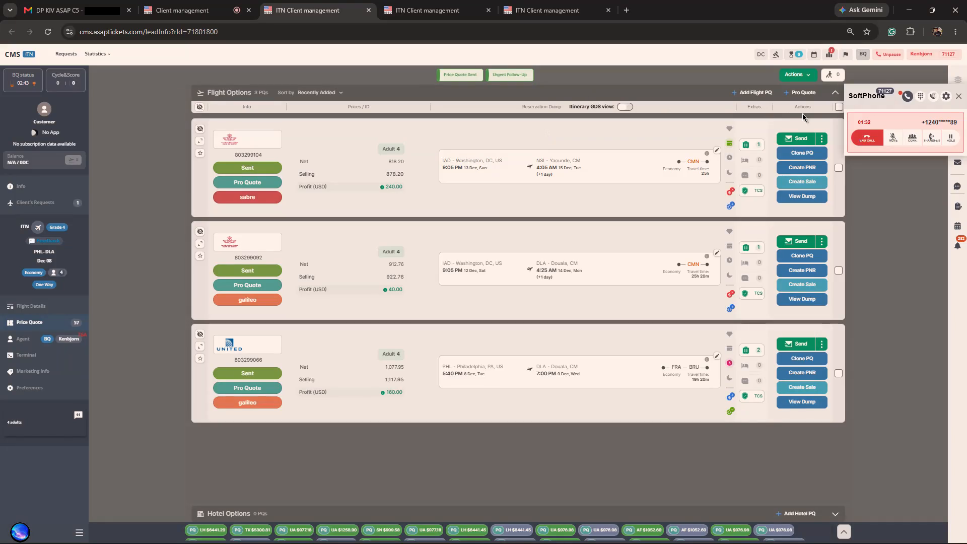
# End the ongoing SoftPhone call with the PHL-DLA customer.
pyautogui.click(872, 135)
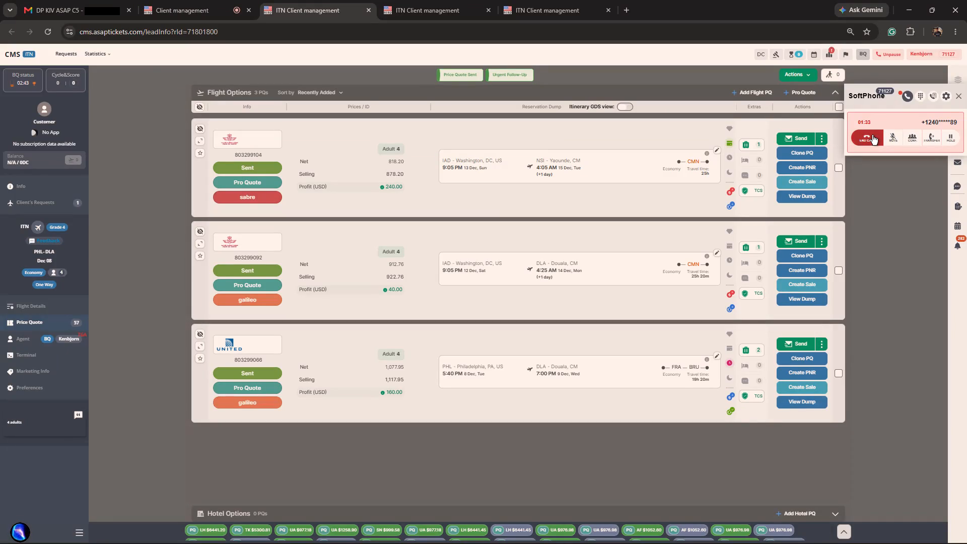
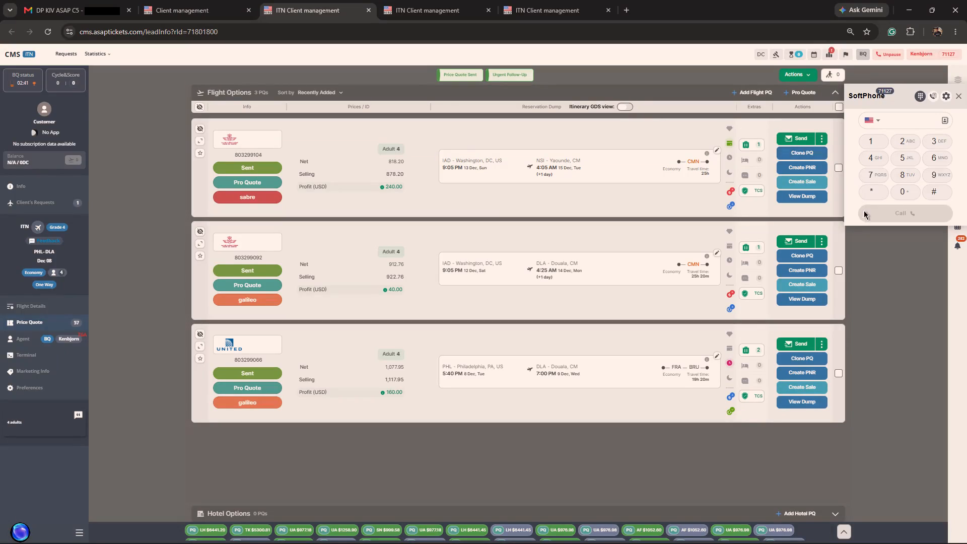
# Select all three PHL-DLA flight quotes and email them together to the customer.
pyautogui.click(838, 170)
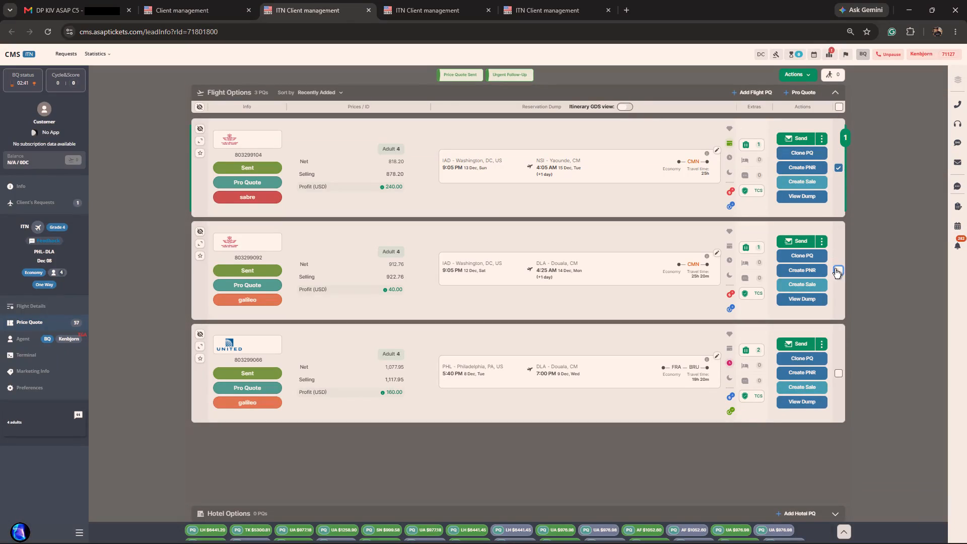
pyautogui.click(837, 270)
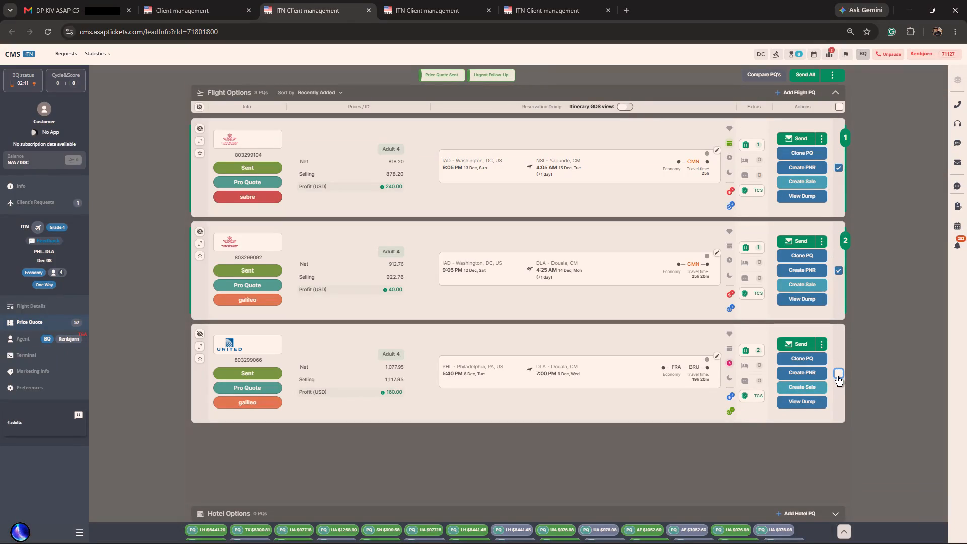
pyautogui.click(837, 376)
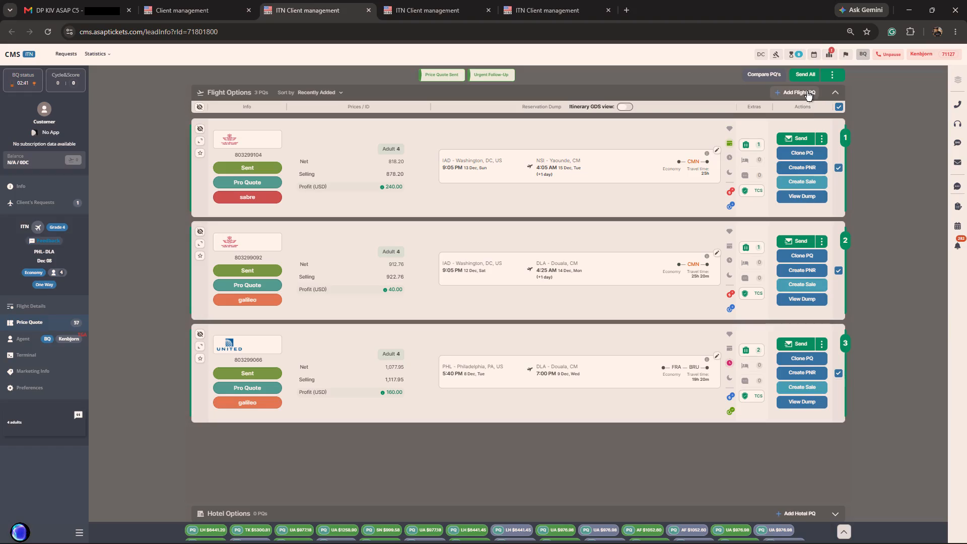
pyautogui.click(806, 77)
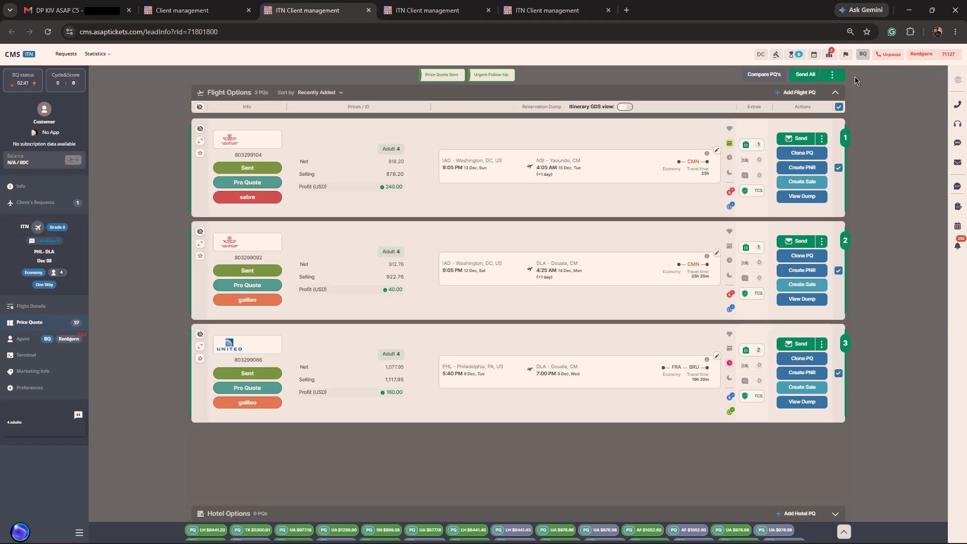
pyautogui.click(832, 74)
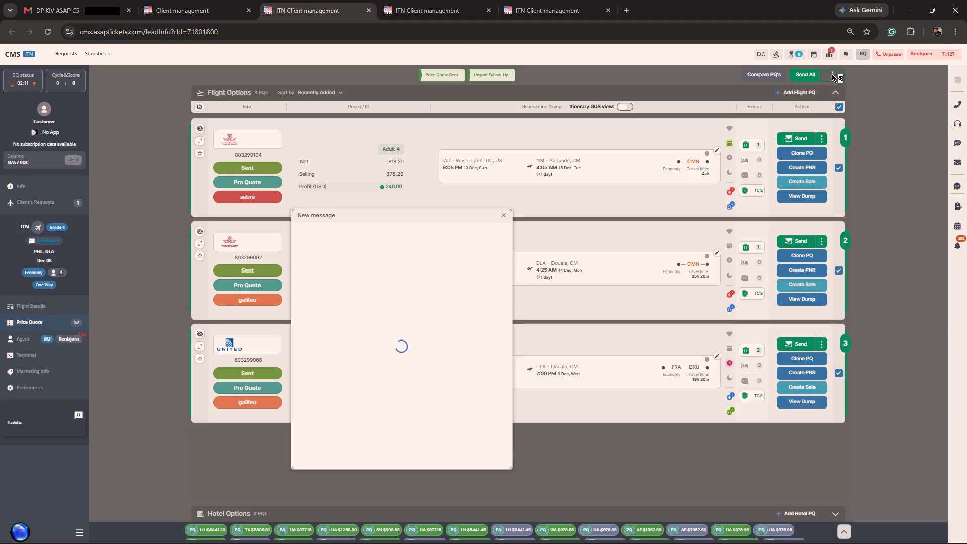
pyautogui.click(822, 85)
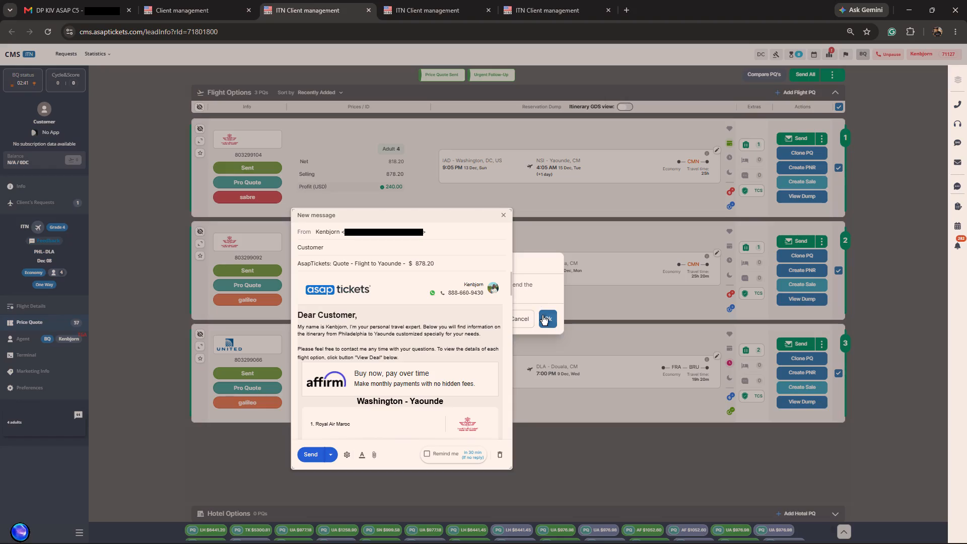
pyautogui.click(545, 317)
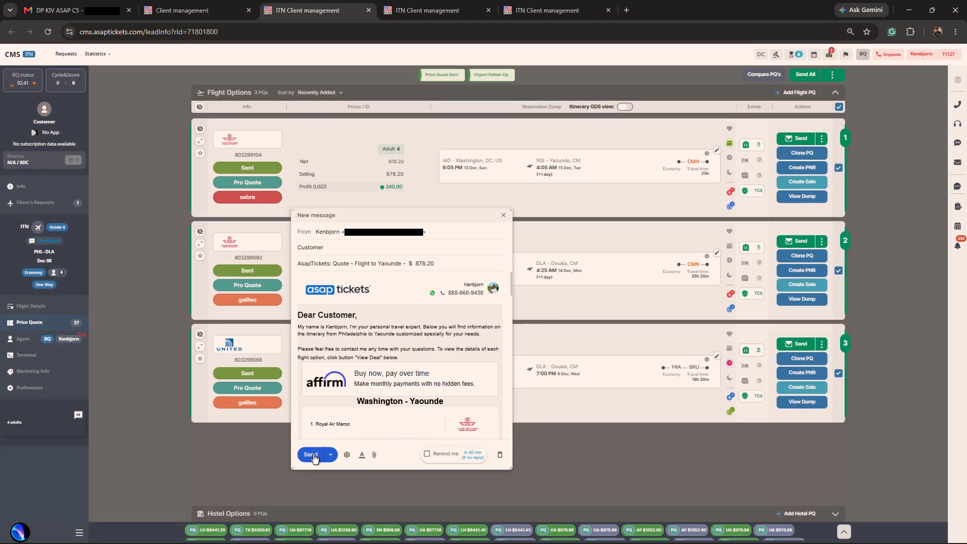
pyautogui.click(313, 454)
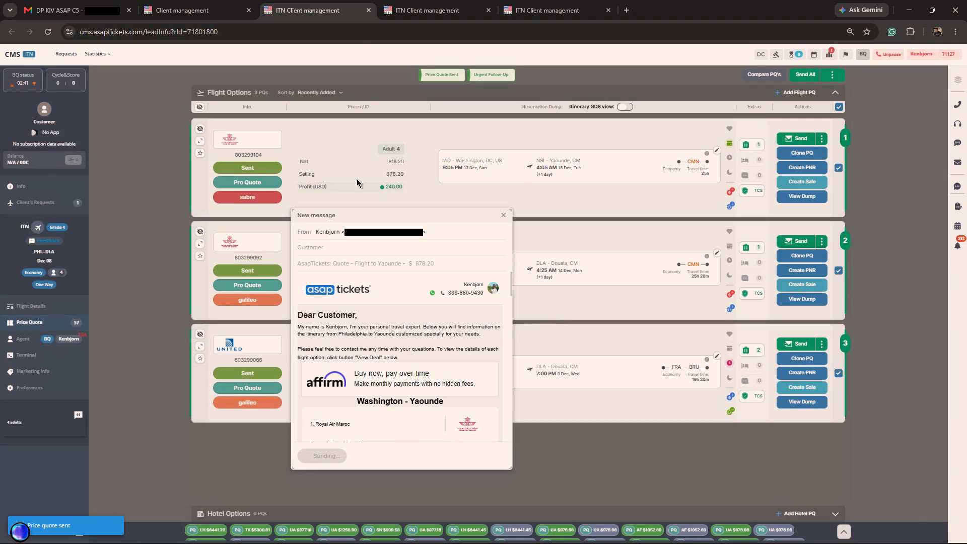
# Close the PHL-DLA request page.
pyautogui.click(370, 11)
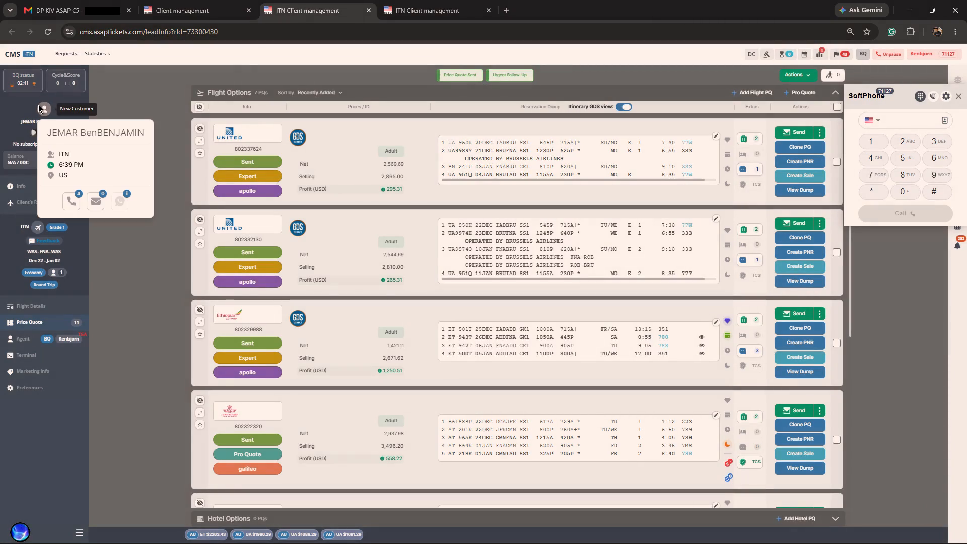
# Call the WAS-FNA-WAS customer from the call history and answer the click-to-call prompt in SoftPhone.
pyautogui.click(67, 200)
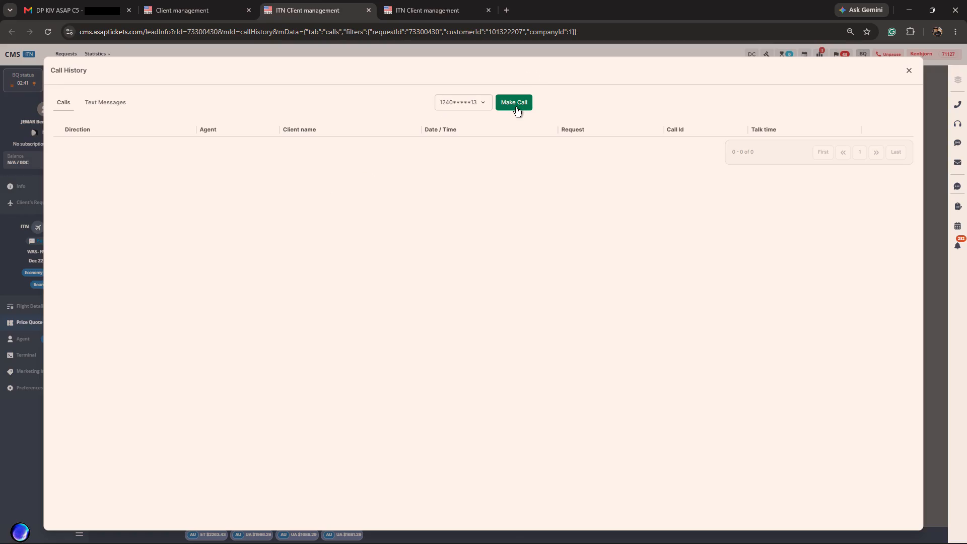
pyautogui.click(516, 107)
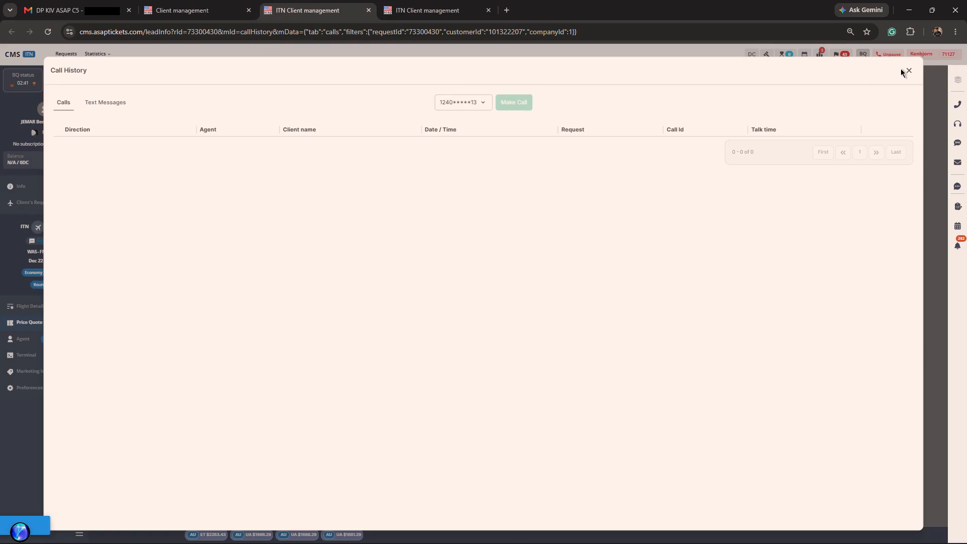
pyautogui.click(903, 69)
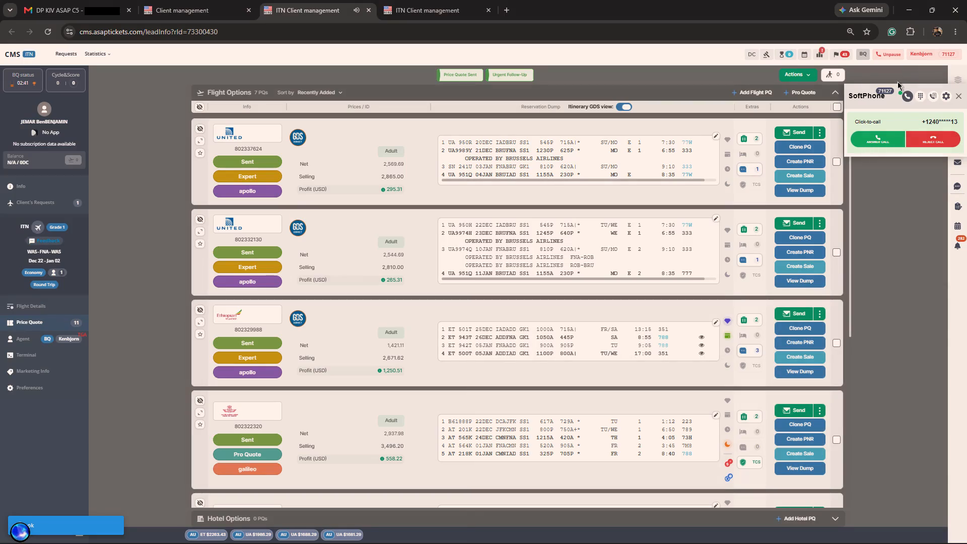
pyautogui.click(886, 141)
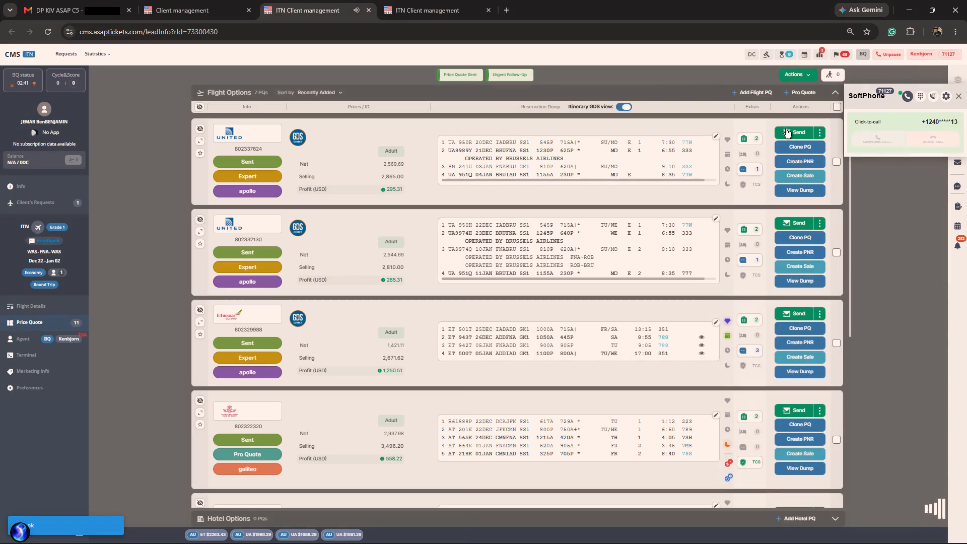
# Turn off the itinerary GDS view for the WAS-FNA-WAS flight options.
pyautogui.click(621, 105)
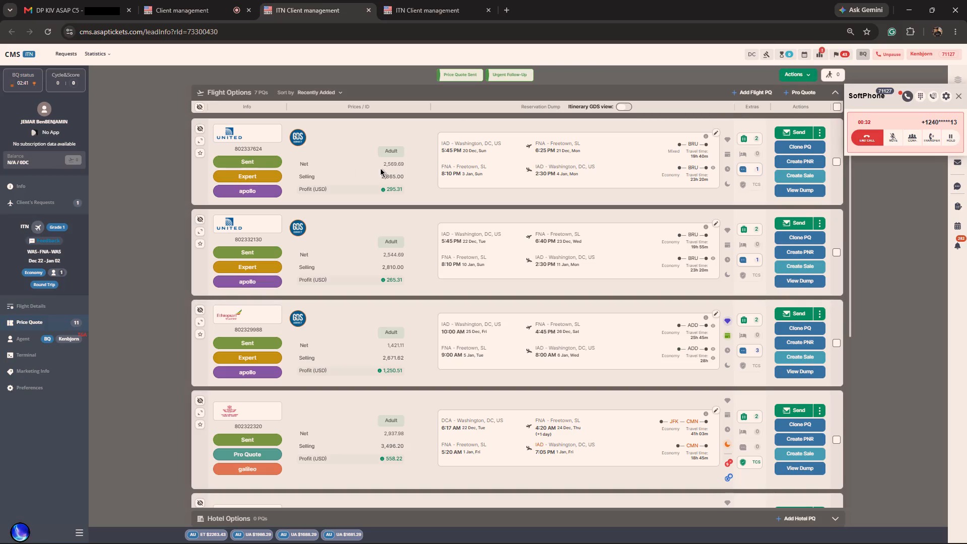
# Open Pro Quote for the WAS-FNA-WAS request.
pyautogui.click(802, 94)
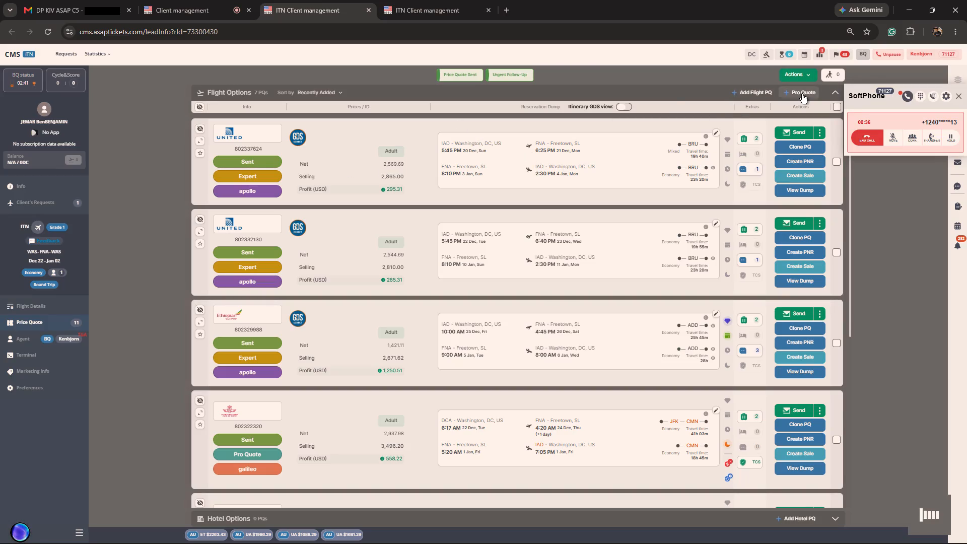
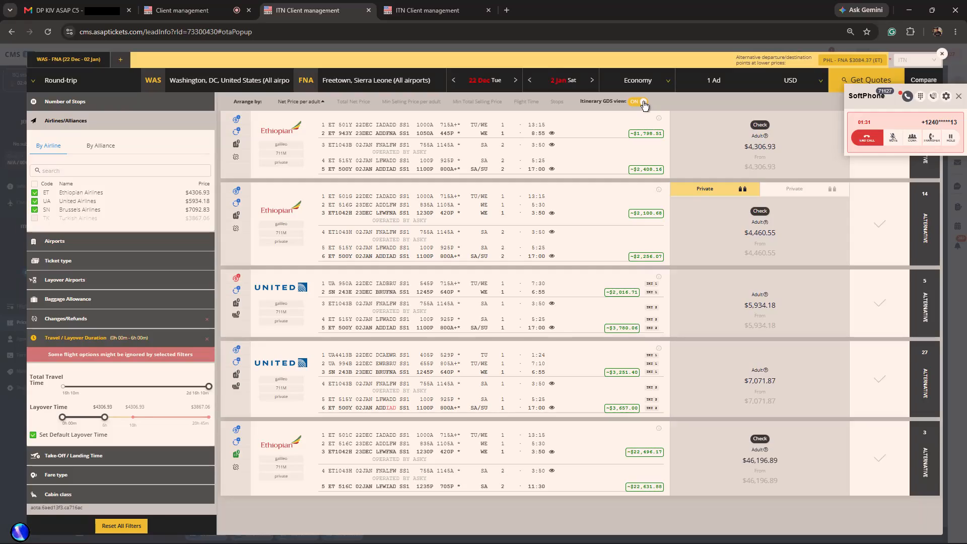
# Turn off the itinerary GDS view for the WAS-FNA-WAS flight options.
pyautogui.click(643, 99)
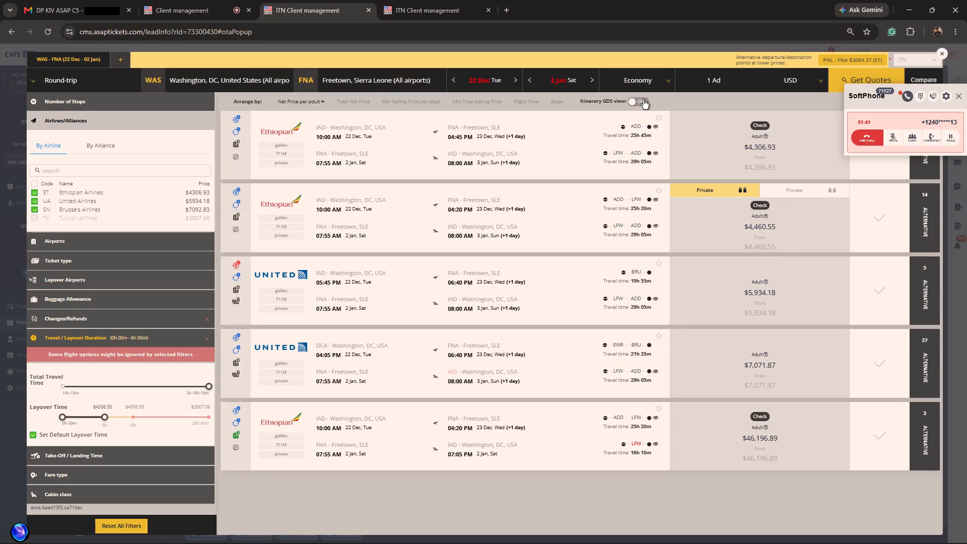
# End the SoftPhone call with the WAS-FNA-WAS customer.
pyautogui.click(858, 137)
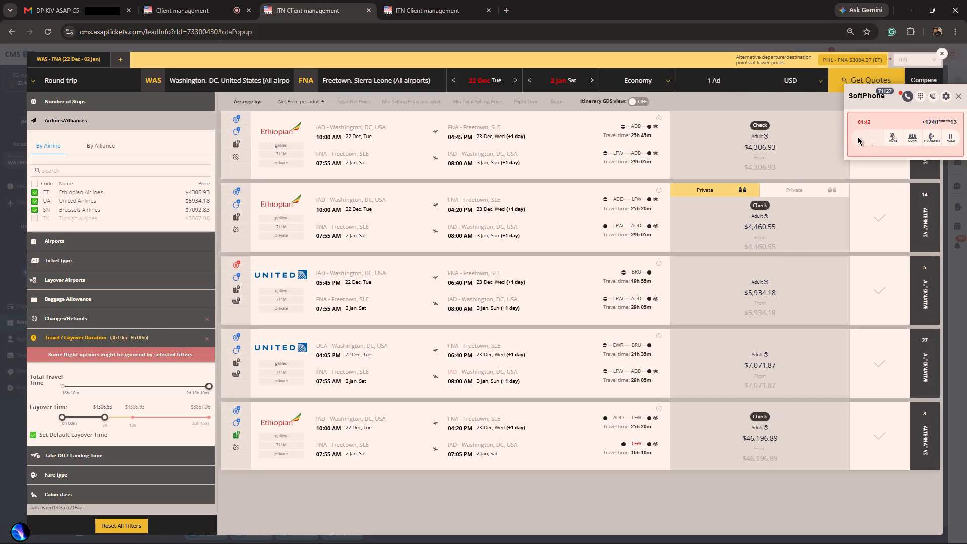
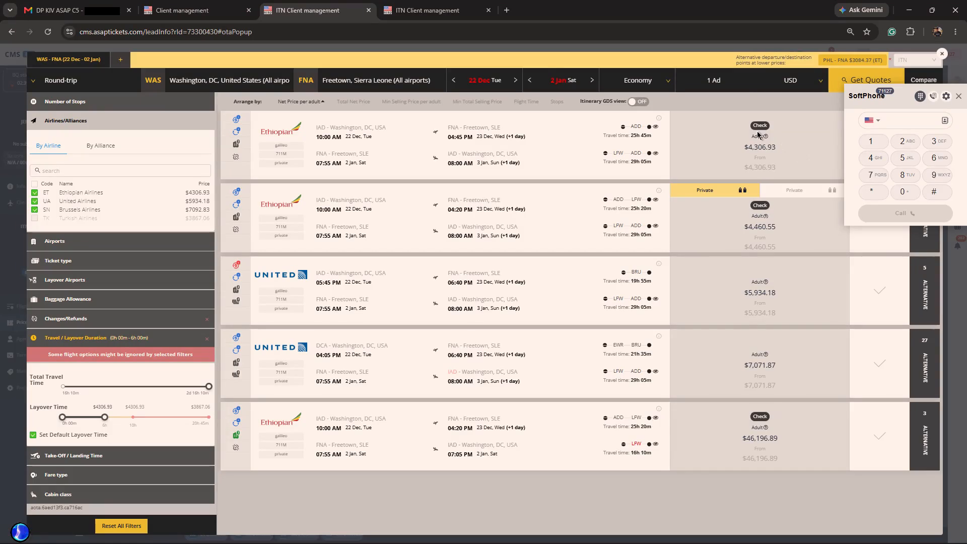
# Select the cheapest Ethiopian Airlines option for WAS-FNA and confirm its adult selling price at 4906.93.
pyautogui.click(804, 141)
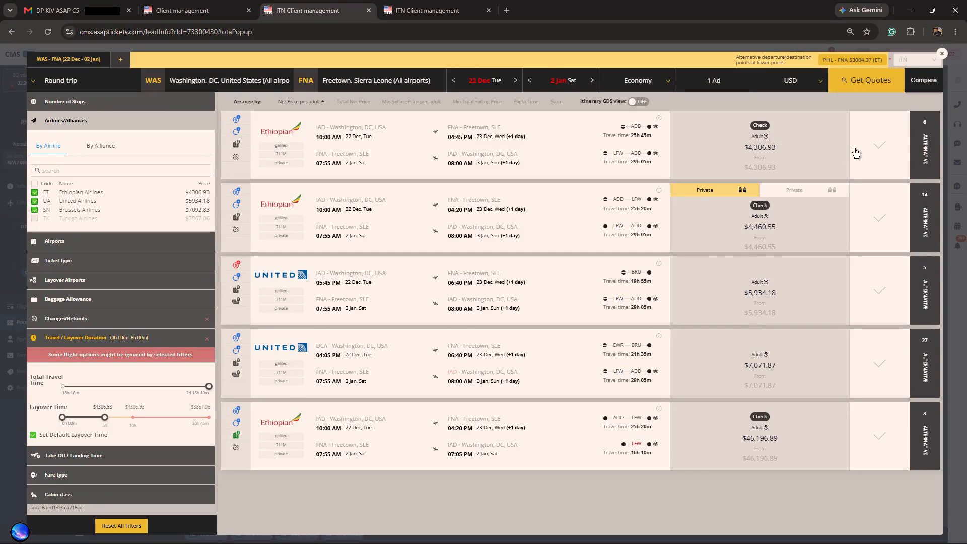
pyautogui.click(879, 141)
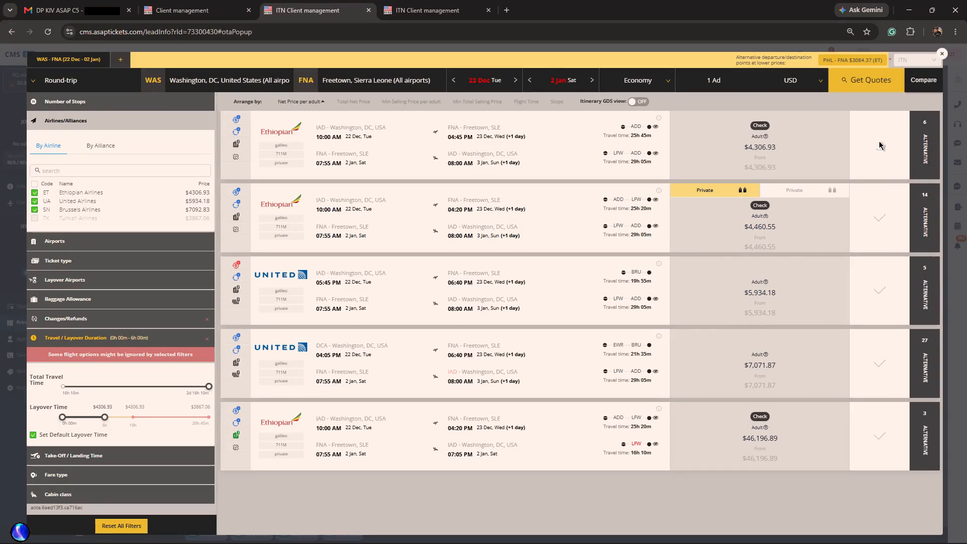
pyautogui.click(758, 163)
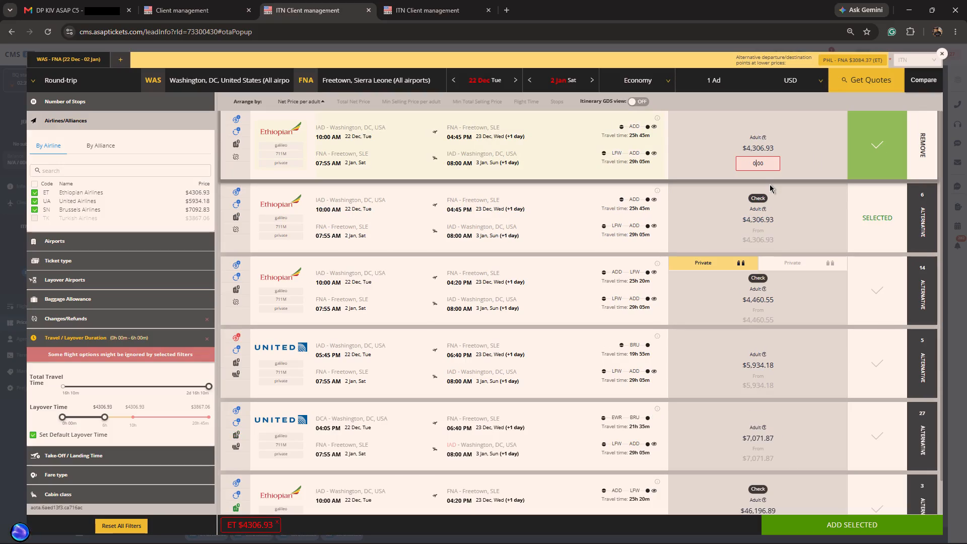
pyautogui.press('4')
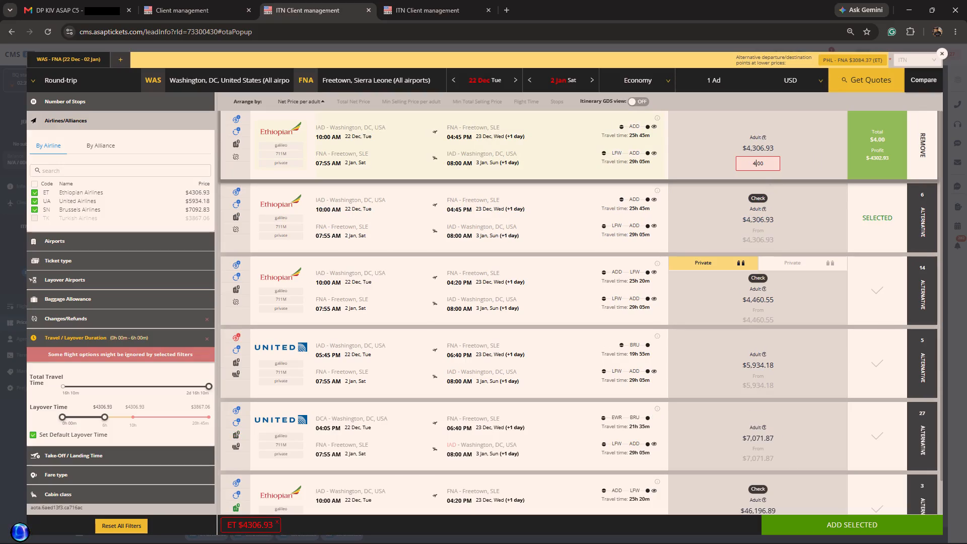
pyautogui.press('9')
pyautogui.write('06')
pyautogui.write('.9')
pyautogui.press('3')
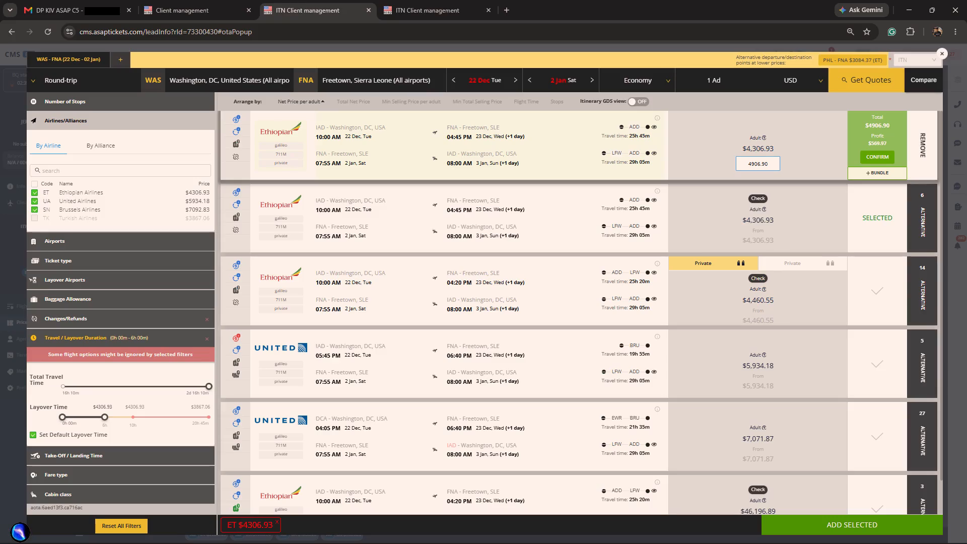
pyautogui.click(889, 154)
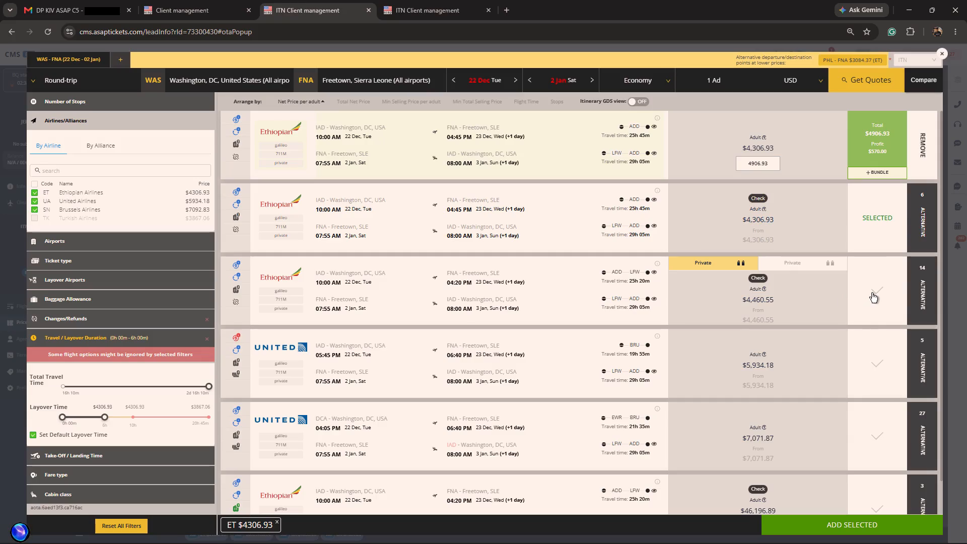
# Select the United option leaving IAD at 05:45 PM and confirm its adult selling price at 6434.18.
pyautogui.click(867, 365)
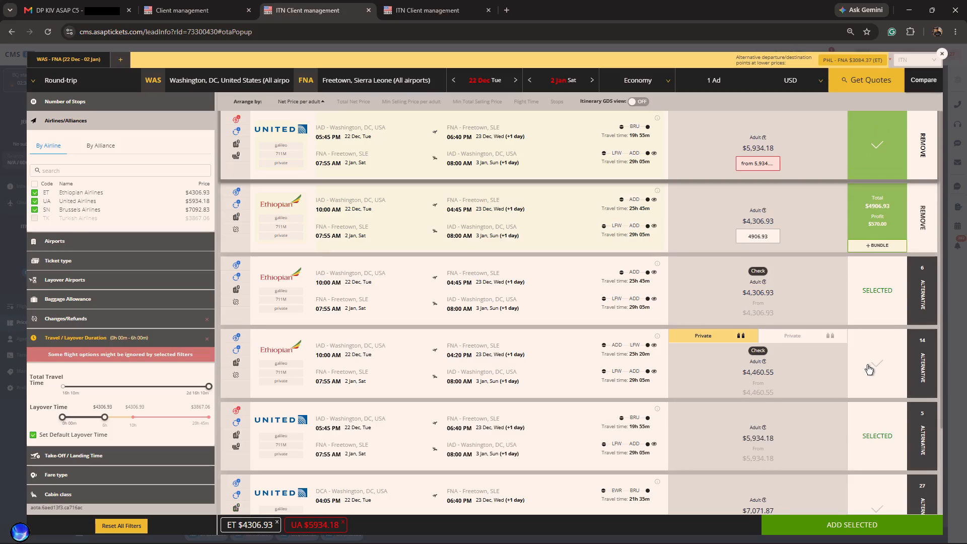
pyautogui.click(757, 163)
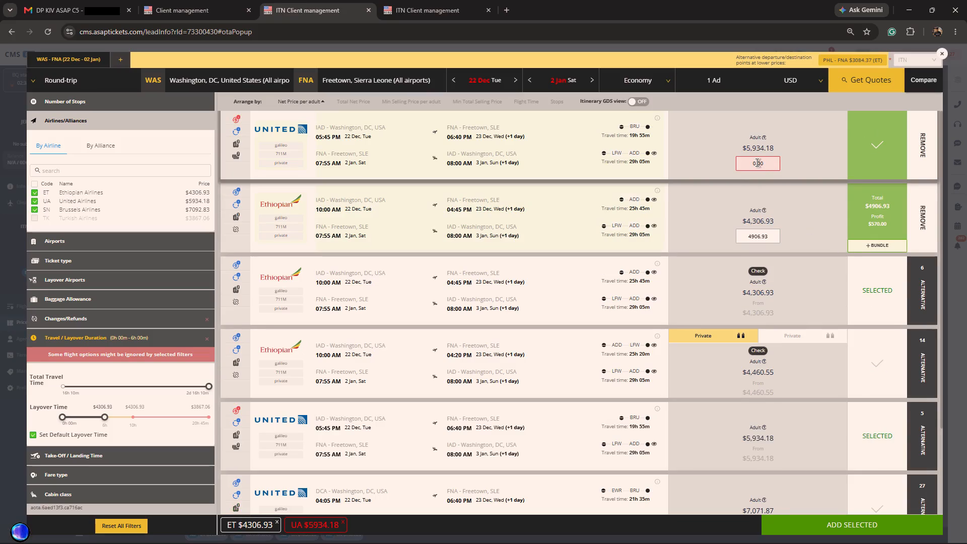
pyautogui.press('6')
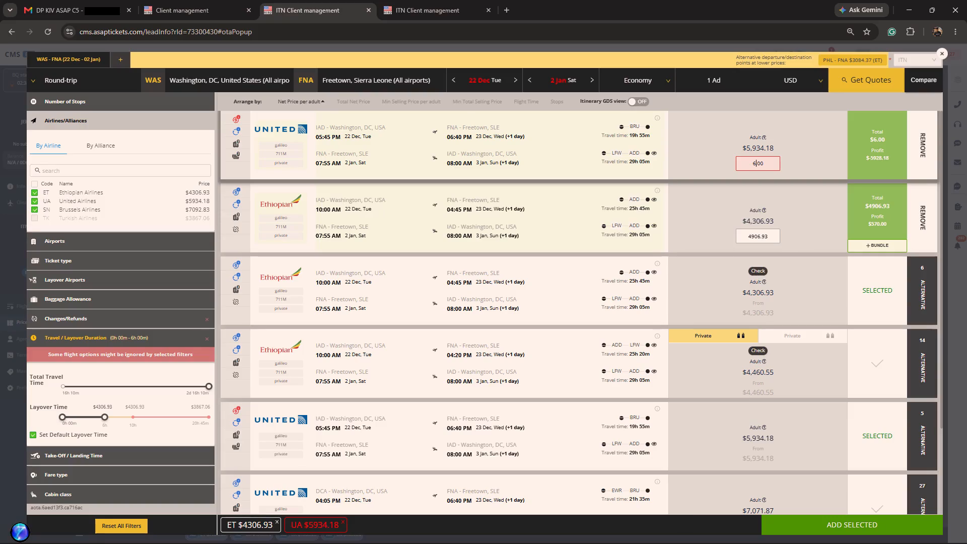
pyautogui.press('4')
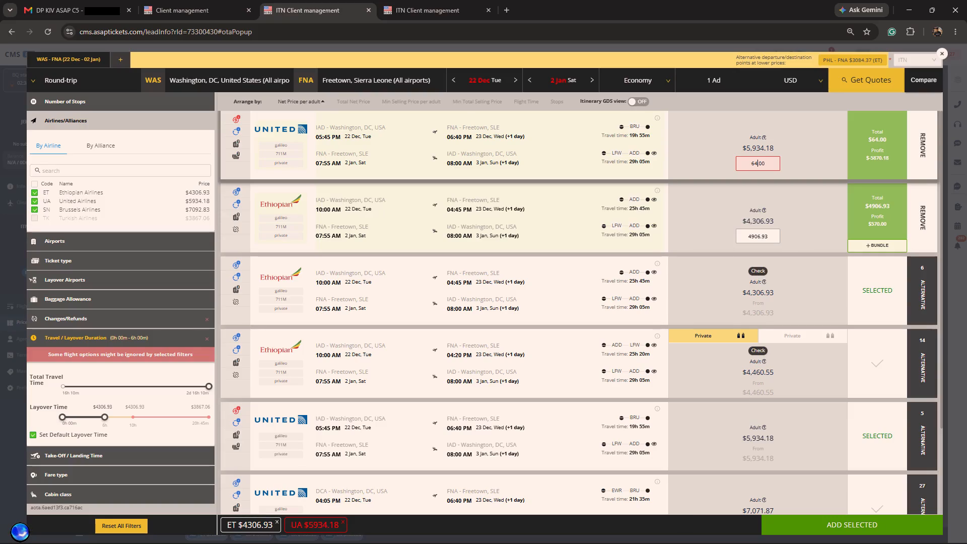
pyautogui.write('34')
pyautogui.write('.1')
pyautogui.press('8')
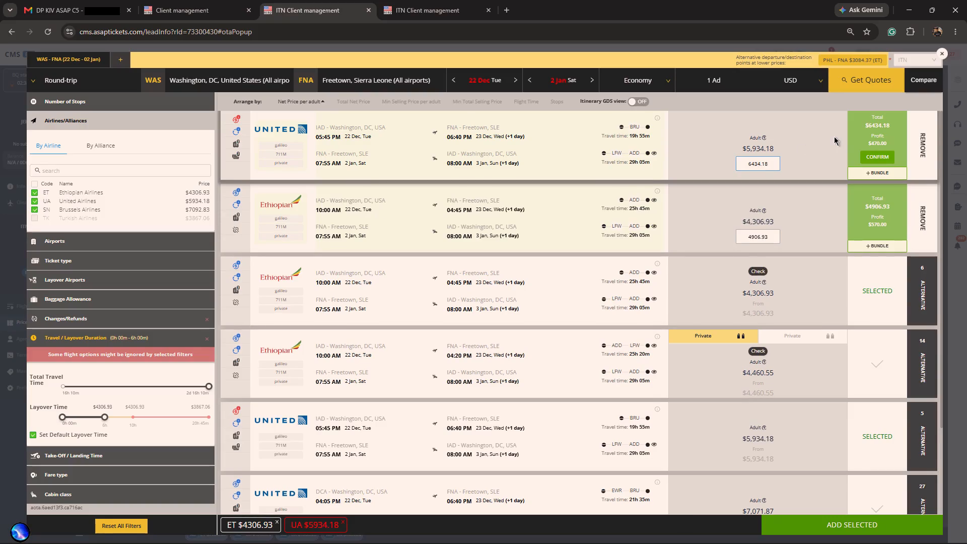
pyautogui.click(869, 154)
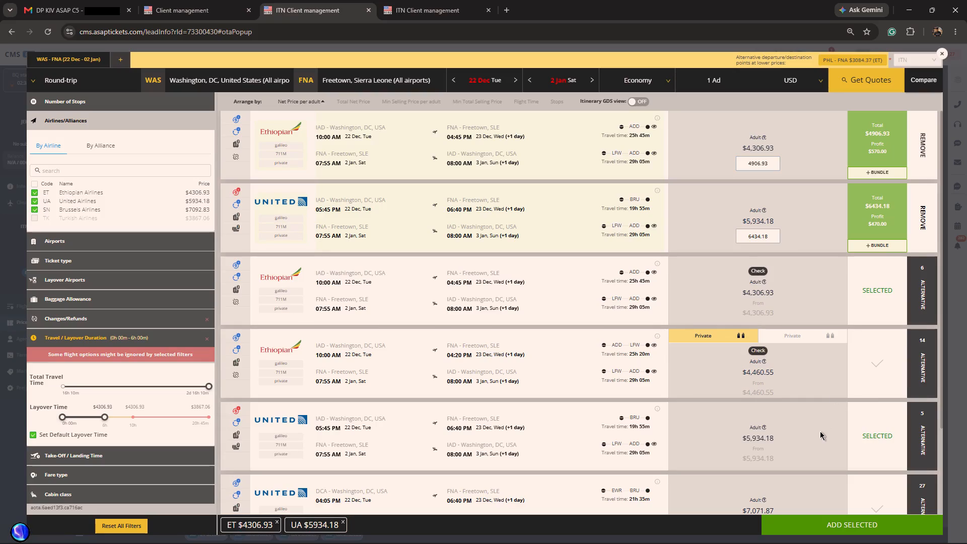
# Select the United option leaving DCA at 04:05 PM and confirm its adult selling price at 7571.87.
pyautogui.click(819, 484)
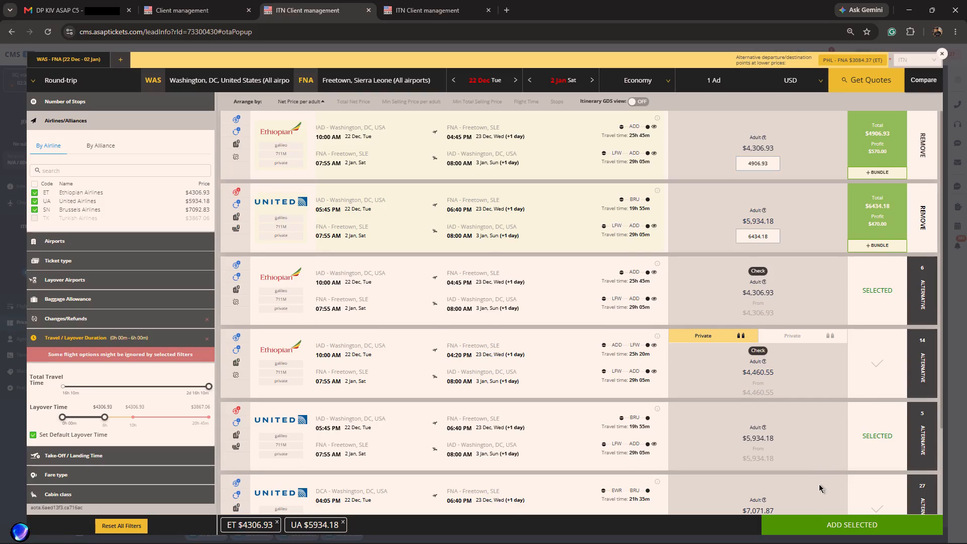
pyautogui.press('Down')
pyautogui.press('Down')
pyautogui.press('Down')
pyautogui.press('Down')
pyautogui.press('Down')
pyautogui.press('Down')
pyautogui.press('Down')
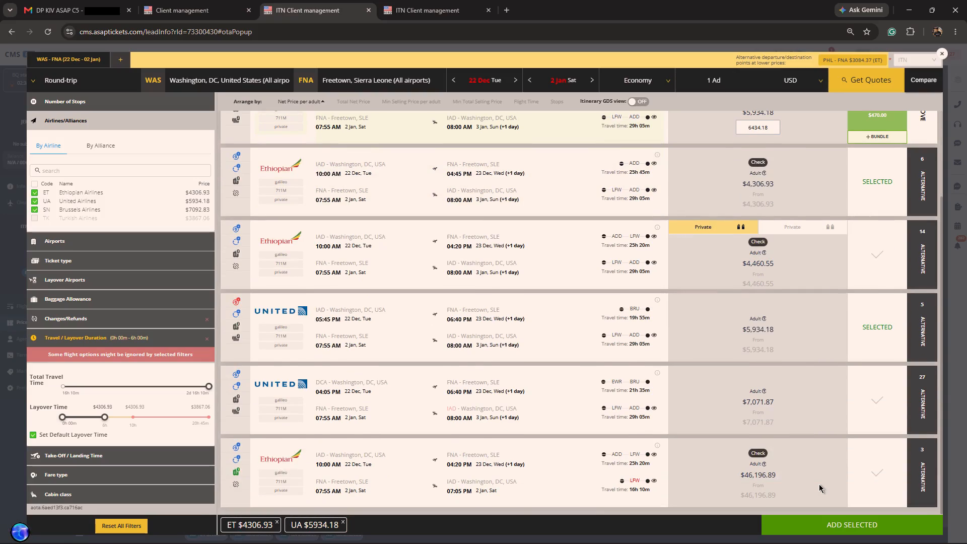
pyautogui.click(876, 399)
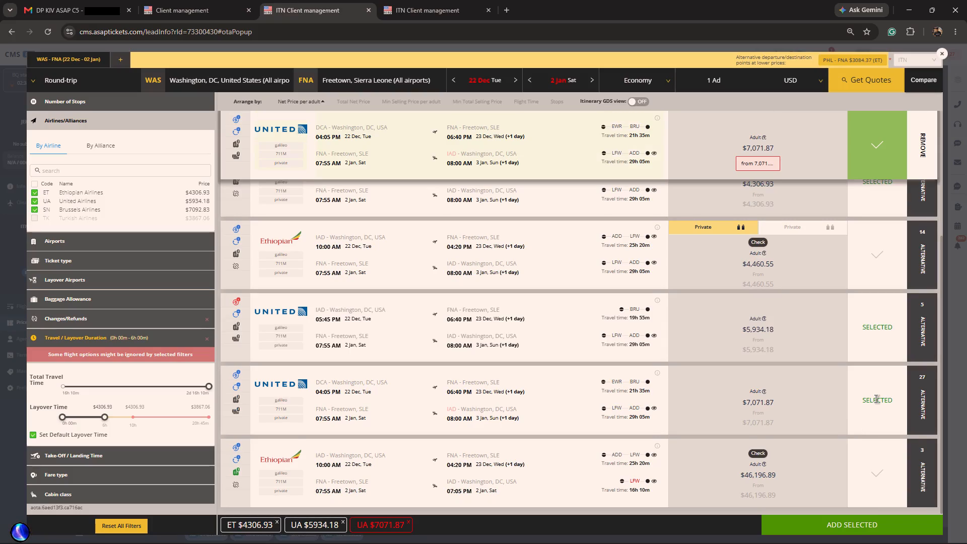
pyautogui.click(761, 165)
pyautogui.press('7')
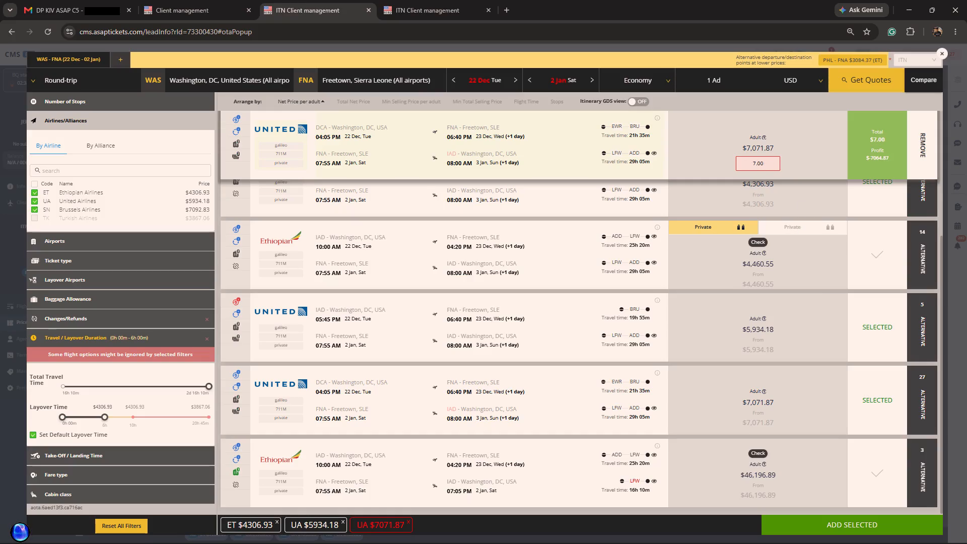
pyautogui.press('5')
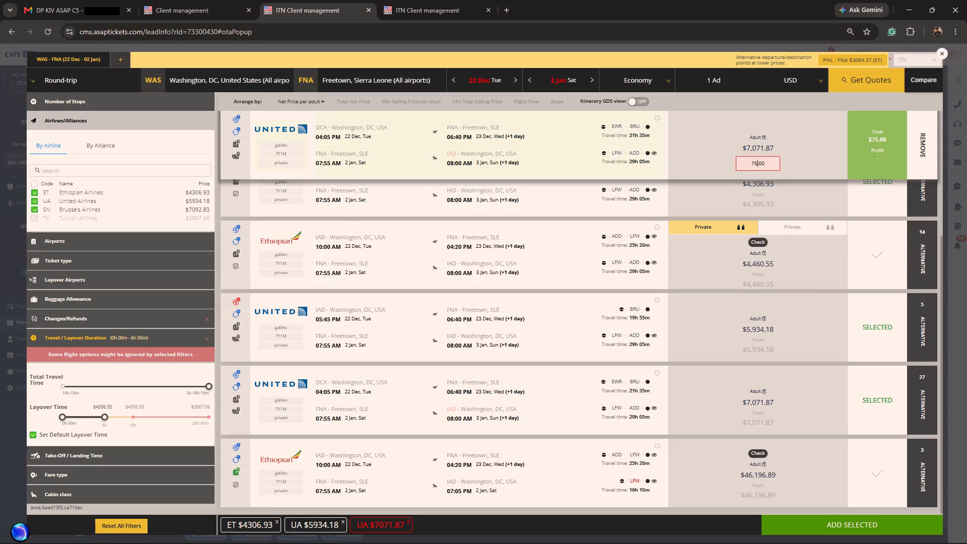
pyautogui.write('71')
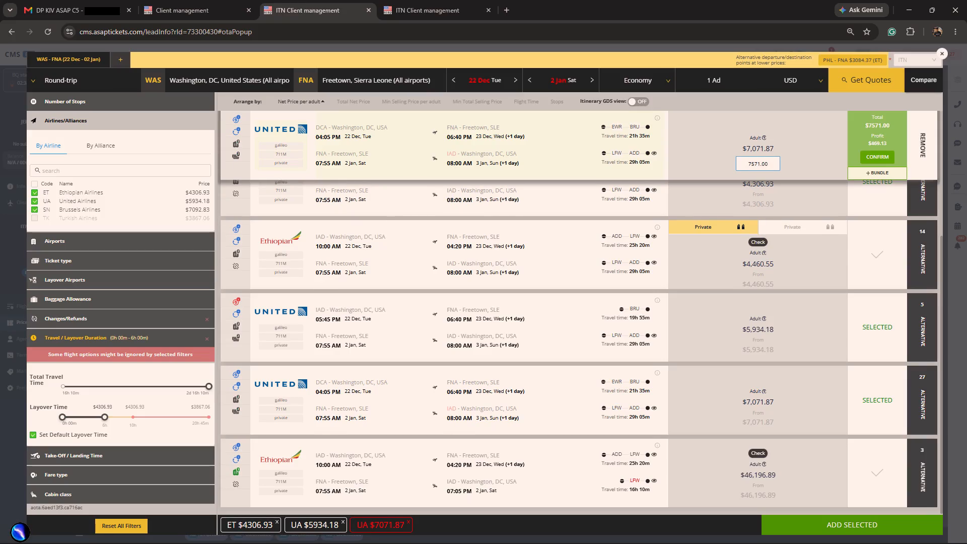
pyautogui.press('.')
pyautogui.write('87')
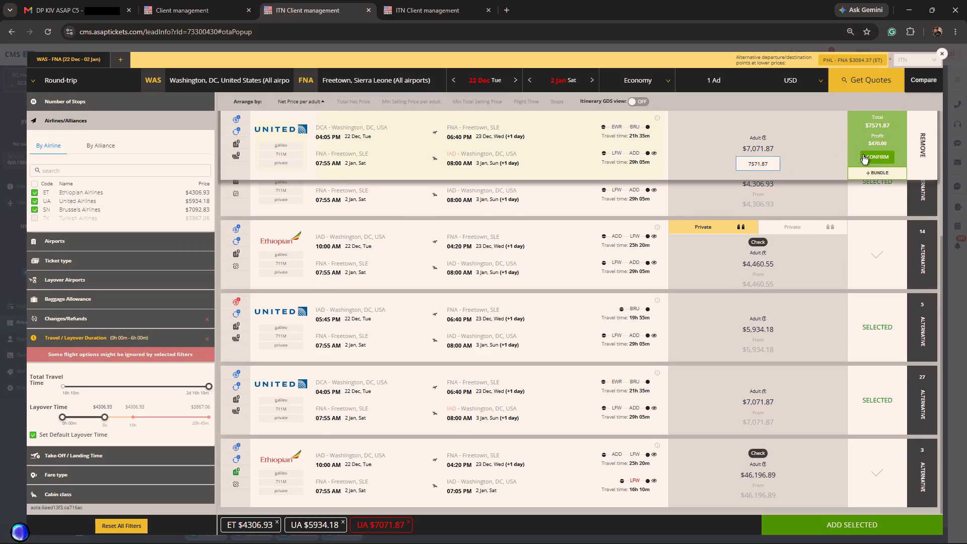
pyautogui.click(865, 156)
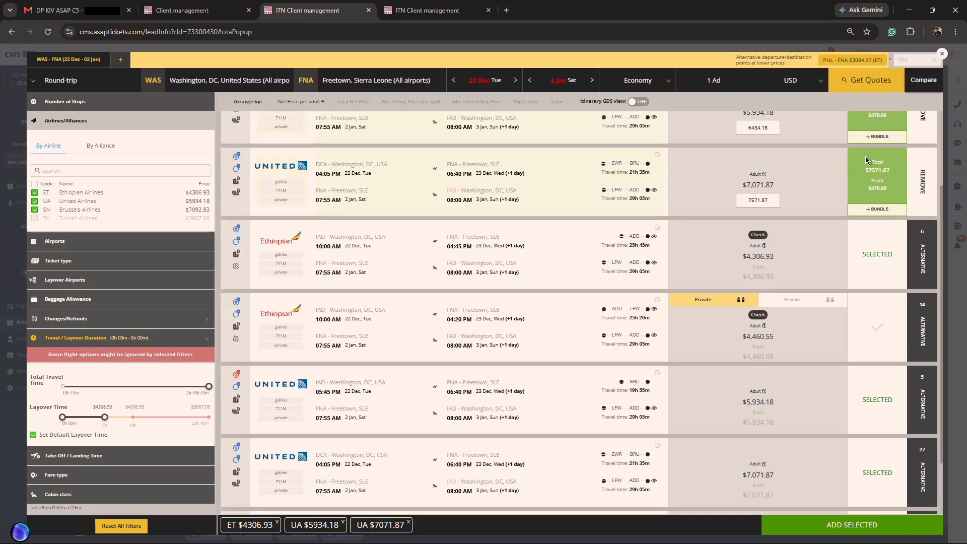
# Add all three chosen flights, one Ethiopian and two United, to the request as price quotes.
pyautogui.click(830, 523)
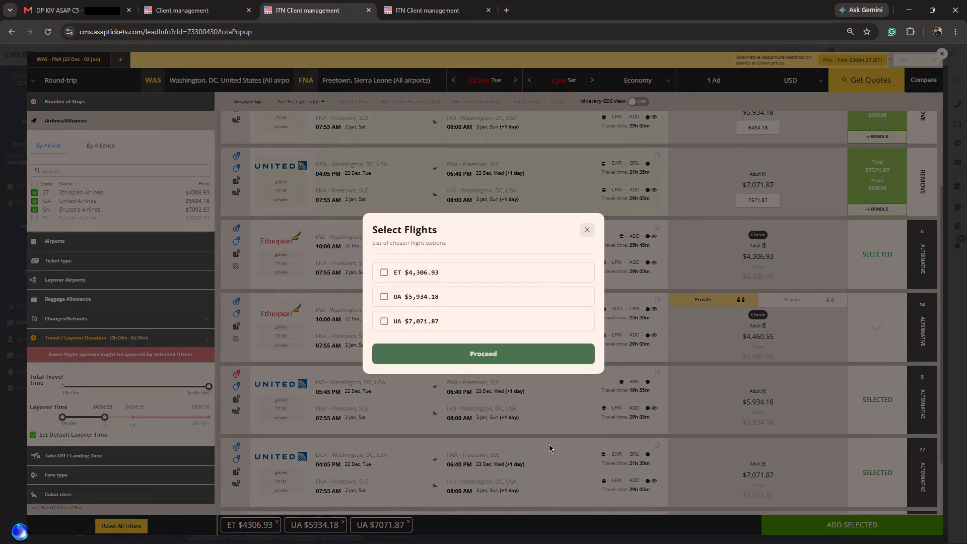
pyautogui.click(388, 268)
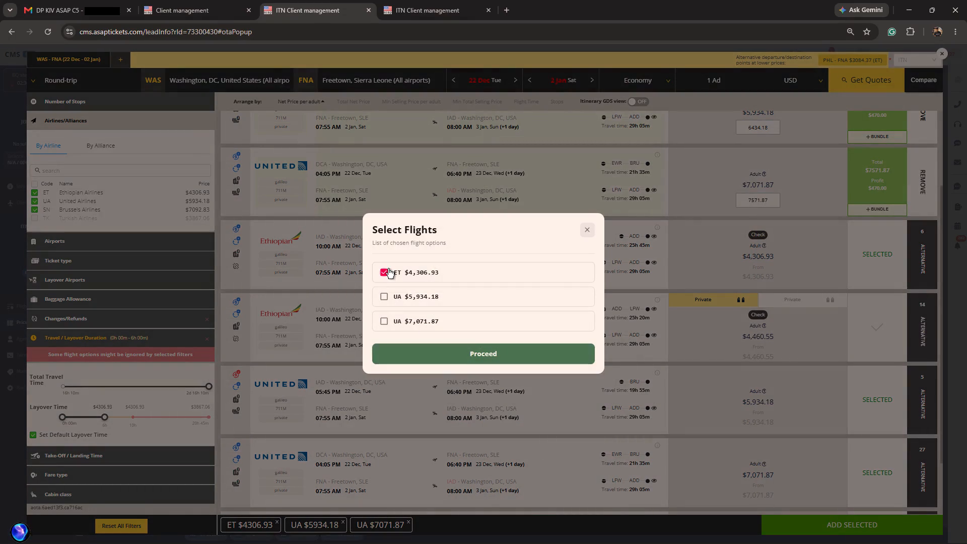
pyautogui.click(387, 294)
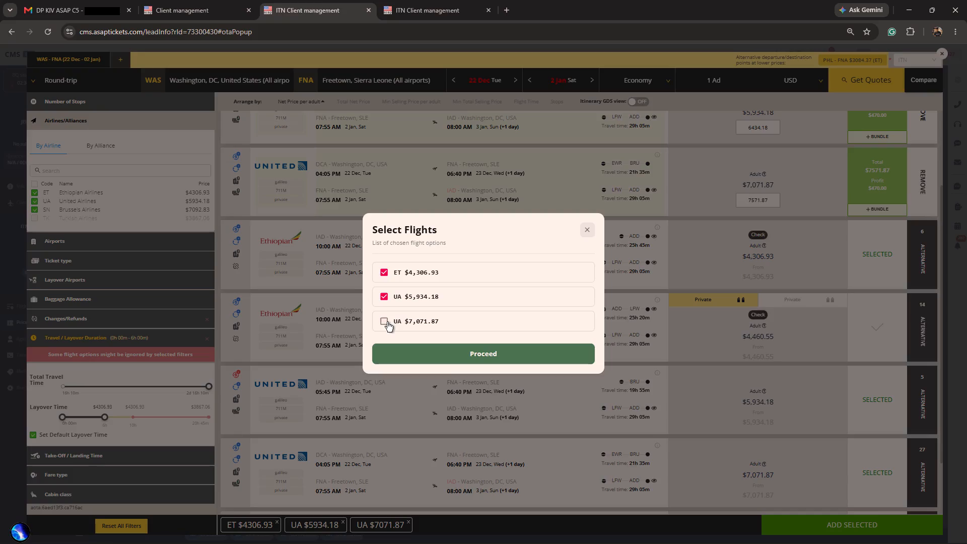
pyautogui.click(387, 322)
pyautogui.click(446, 352)
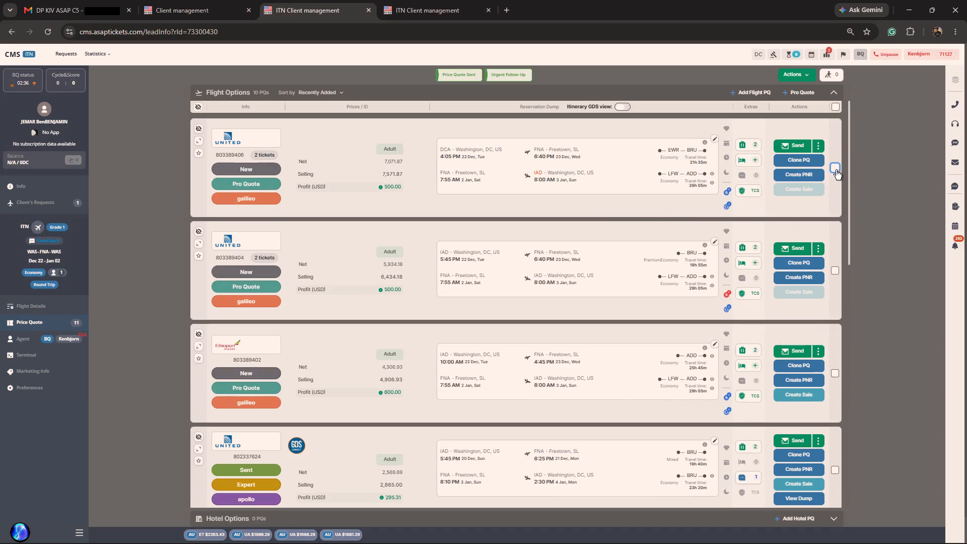
# Email the three new Washington–Freetown price quotes together to the client.
pyautogui.click(836, 170)
pyautogui.click(832, 268)
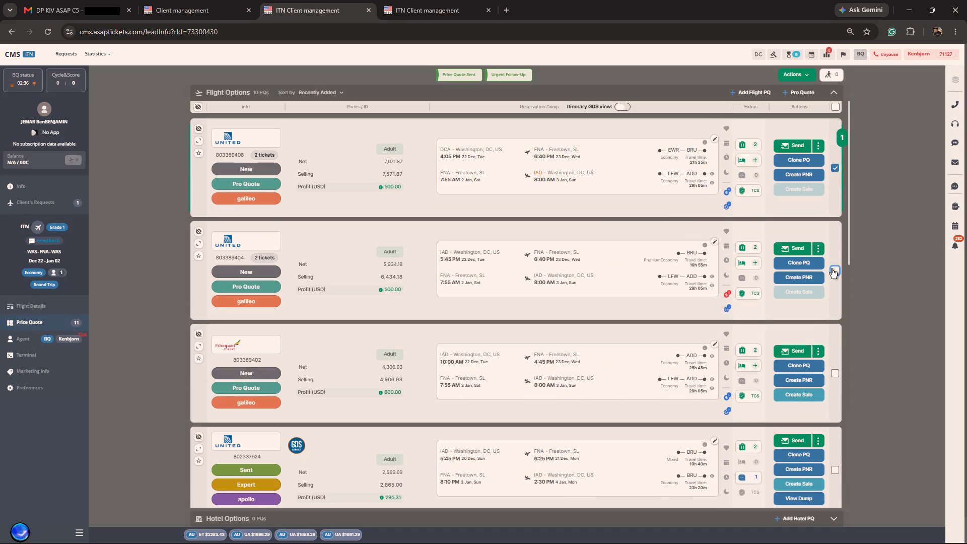
pyautogui.click(835, 373)
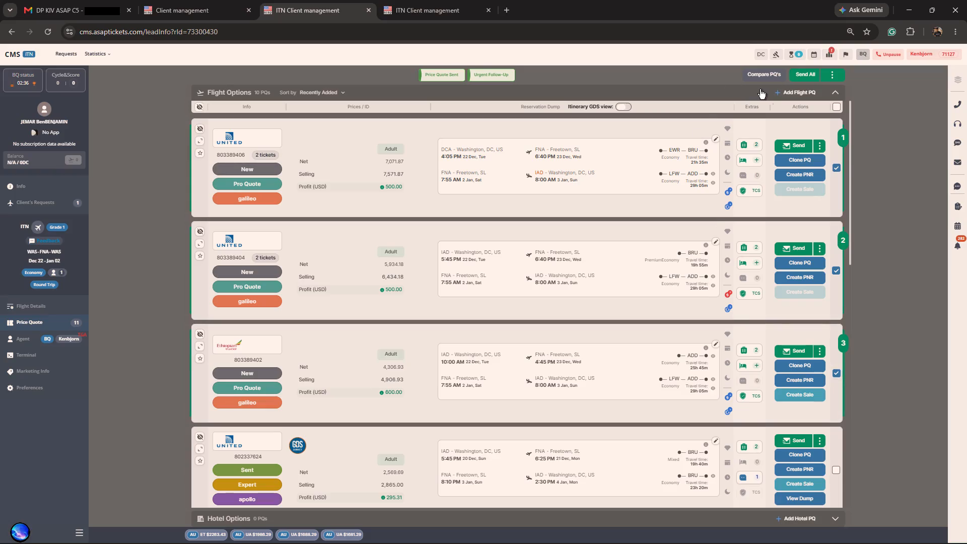
pyautogui.click(803, 81)
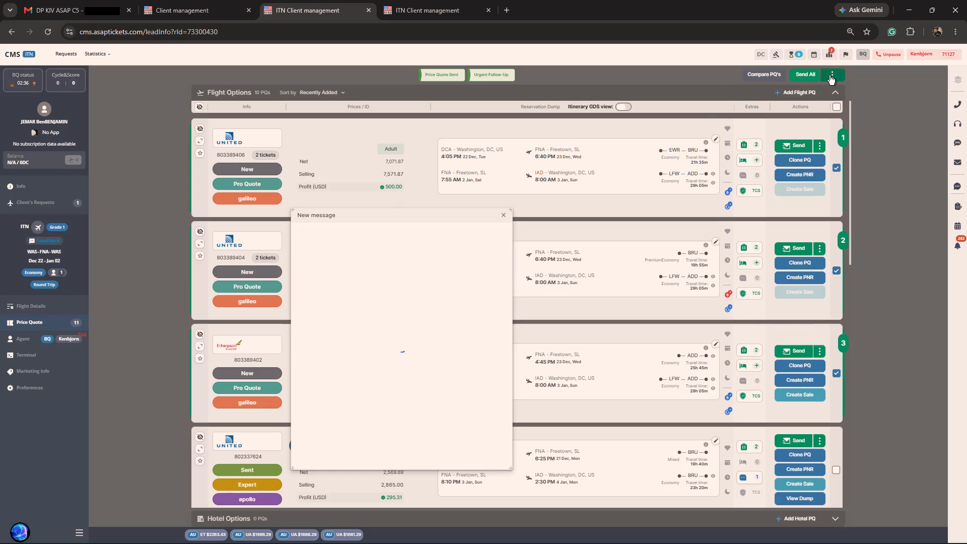
pyautogui.click(830, 75)
pyautogui.click(813, 88)
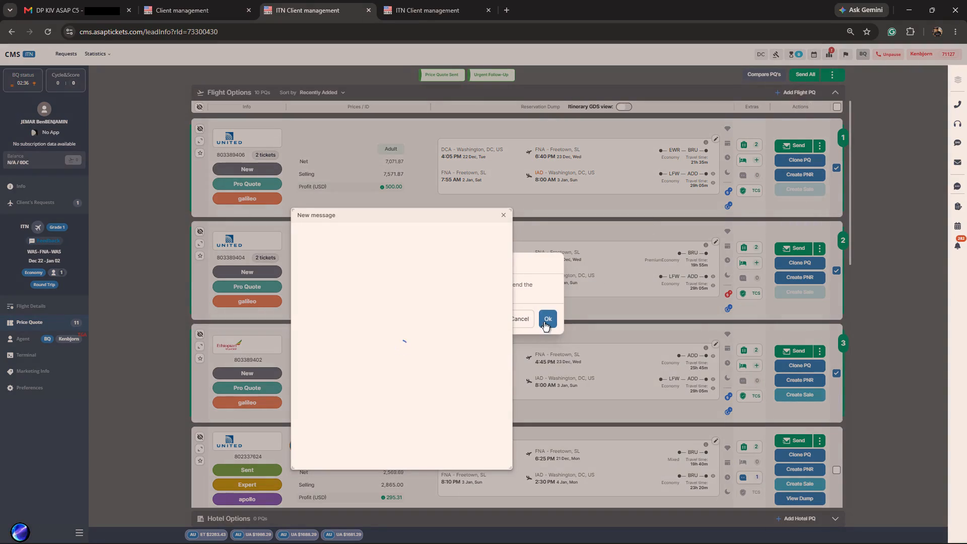
pyautogui.click(545, 316)
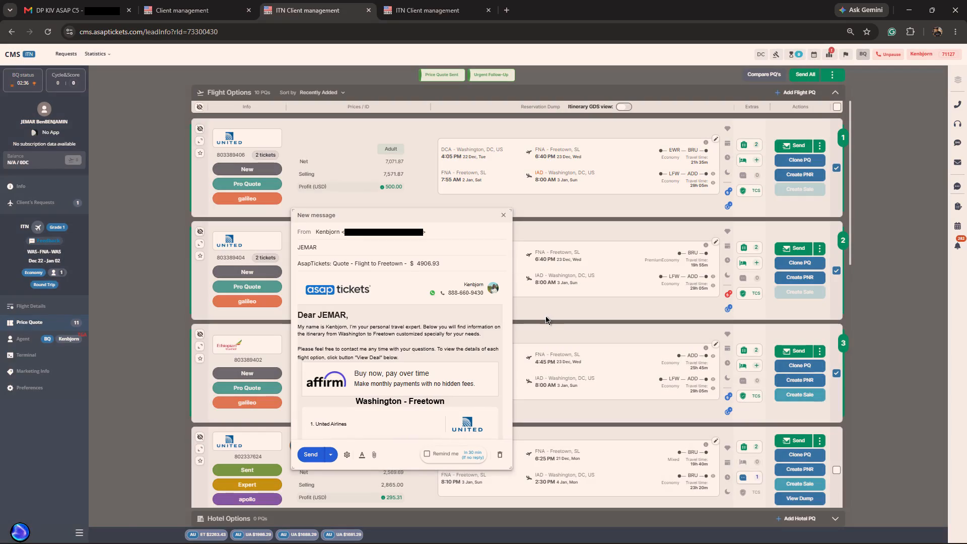
pyautogui.click(310, 458)
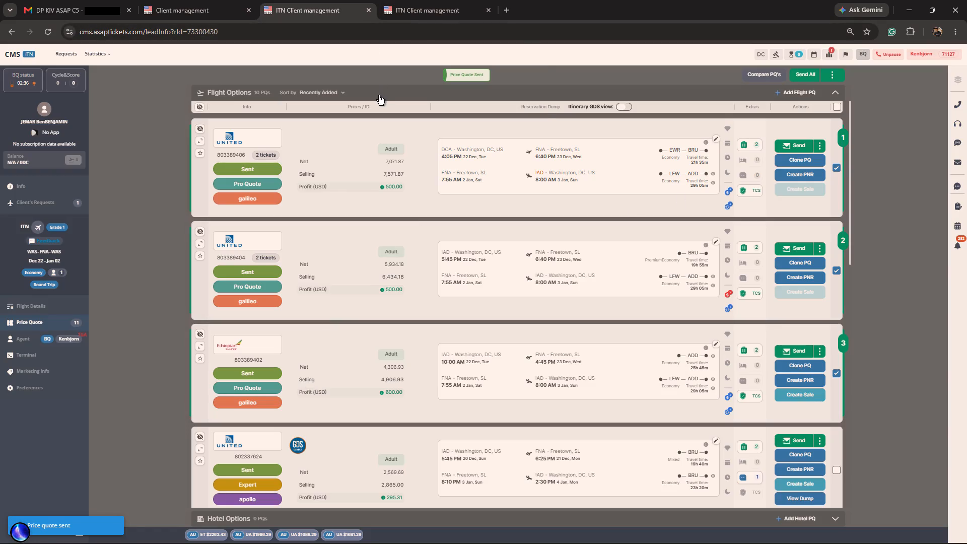
# Close the WAS-FNA-WAS request page.
pyautogui.click(368, 10)
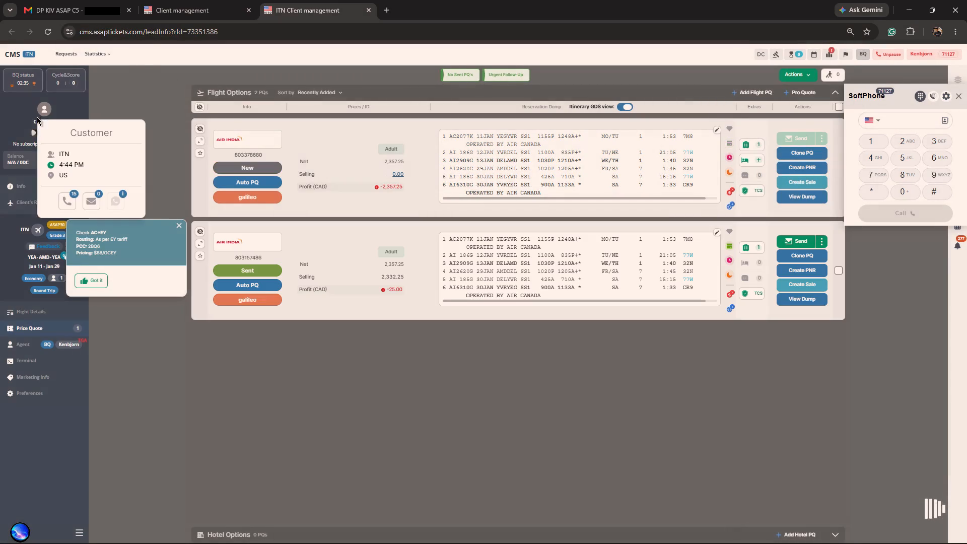
# Call the YEA-AMD-YEA customer from the call history, close the history and answer the click-to-call connection.
pyautogui.click(68, 194)
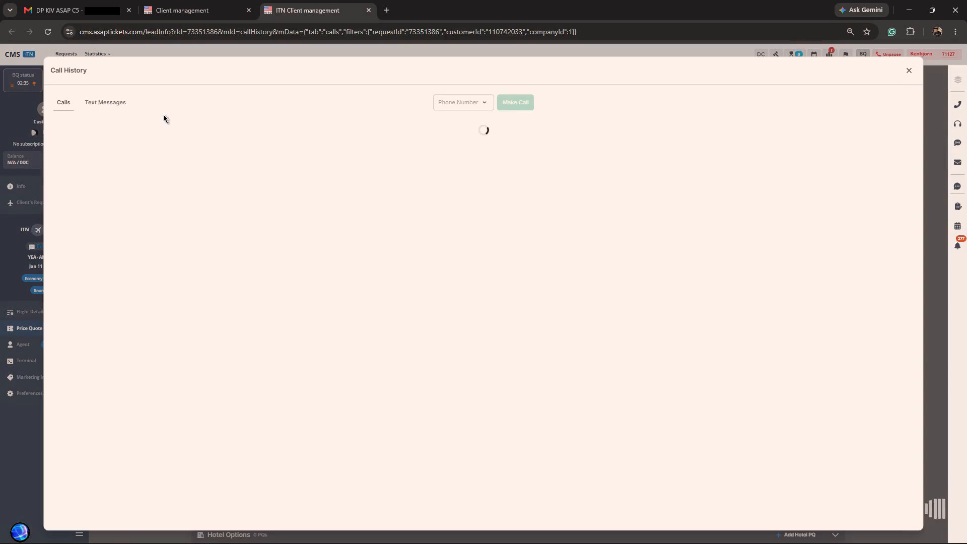
pyautogui.click(522, 103)
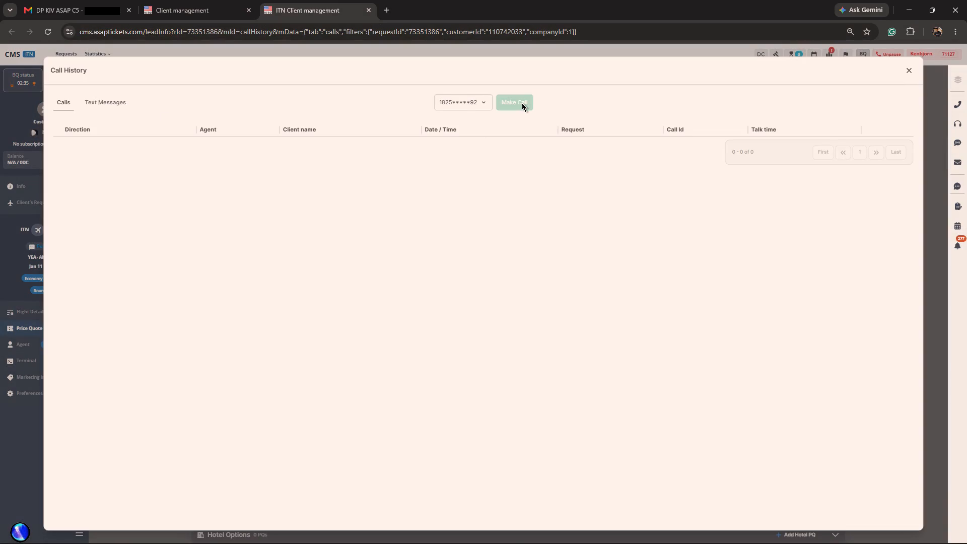
pyautogui.click(913, 77)
pyautogui.click(873, 142)
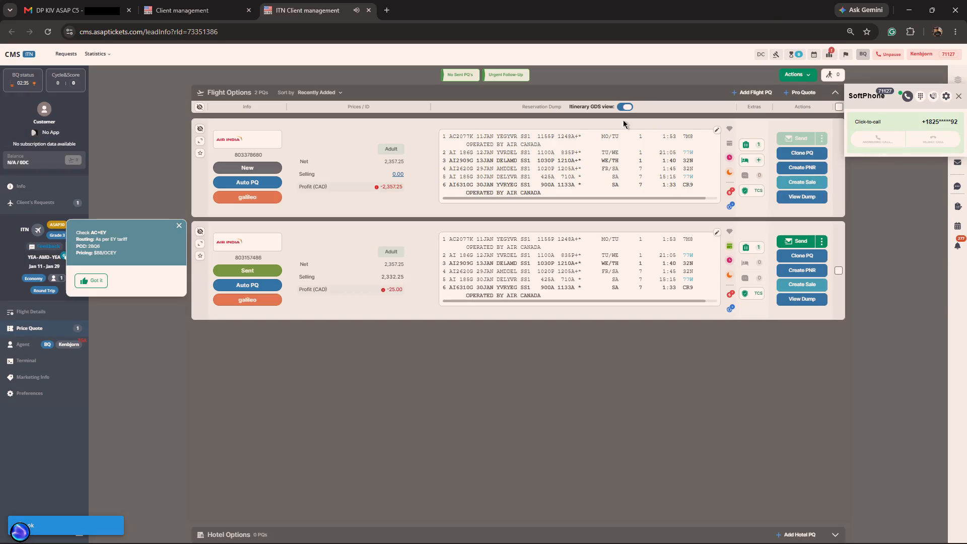
# Turn off the GDS itinerary view for the flight quotes and open a Pro Quote flight search for the YEA-AMD-YEA request.
pyautogui.click(628, 110)
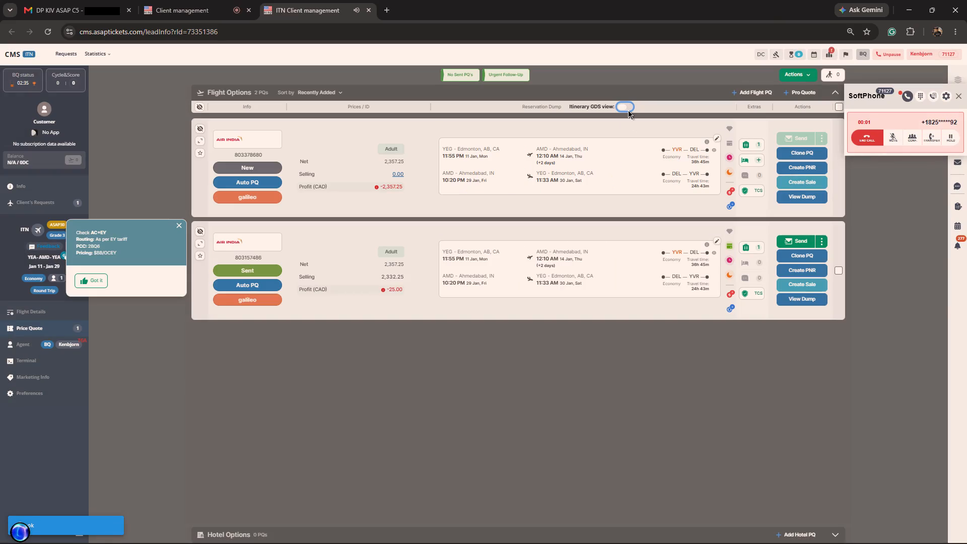
pyautogui.click(800, 86)
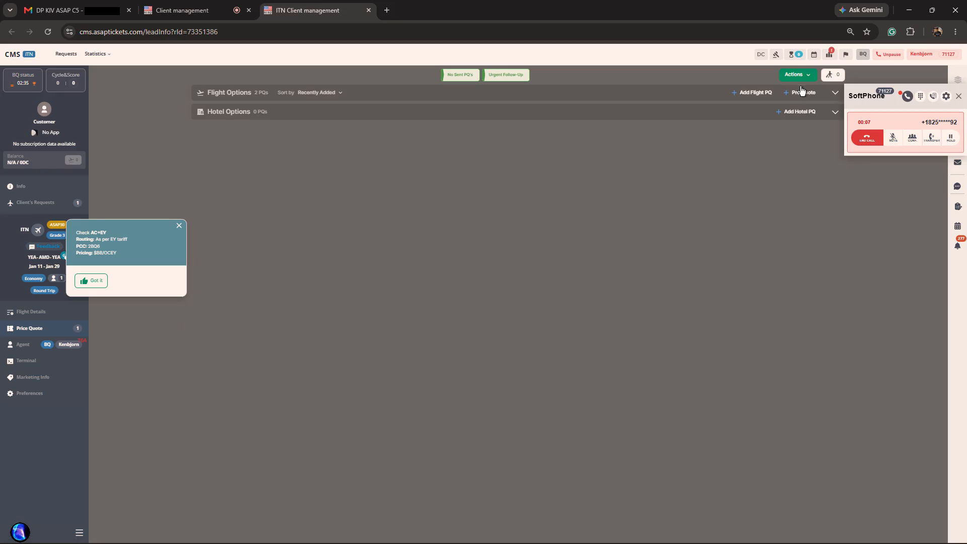
pyautogui.click(800, 86)
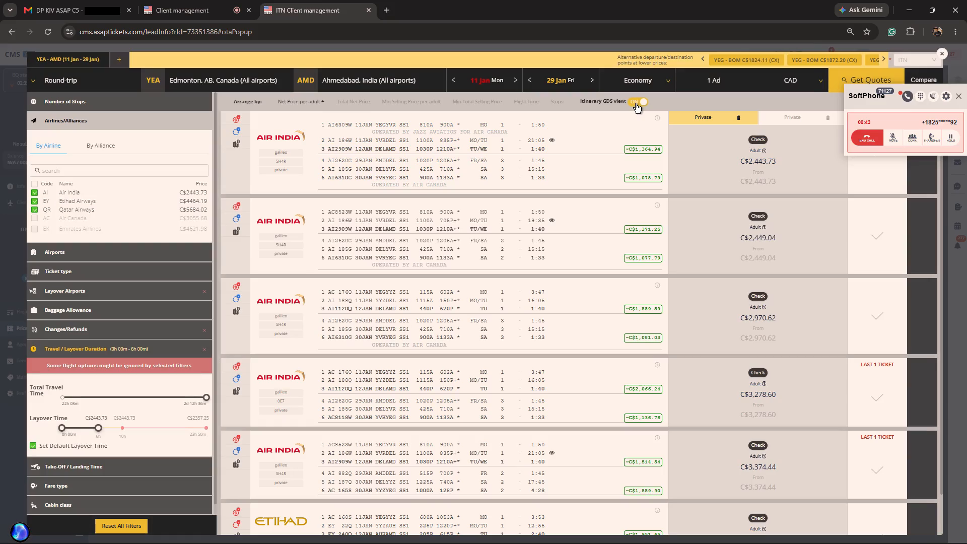
# Turn off the search's GDS view, choose the C$2,443.73 Air India flight and confirm a selling price of 2843.73.
pyautogui.click(636, 103)
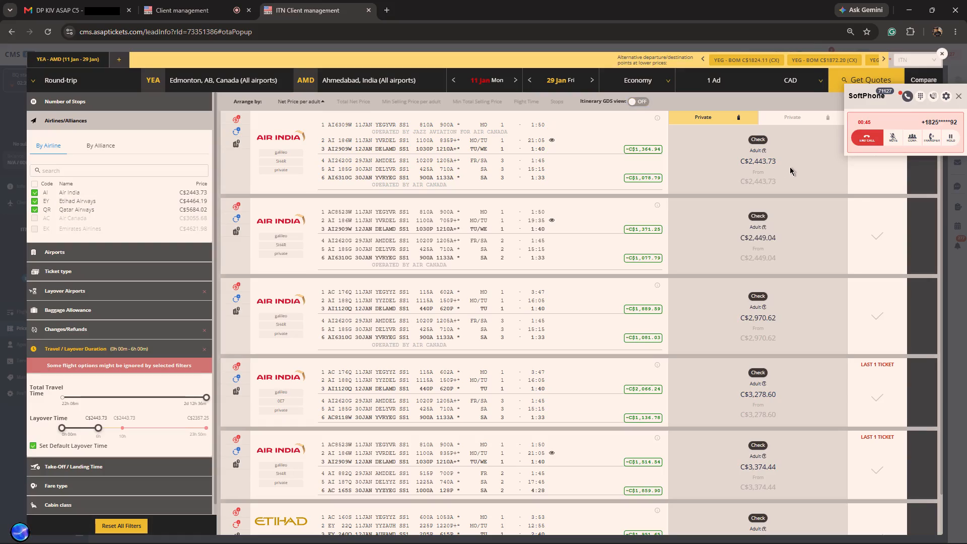
pyautogui.click(881, 176)
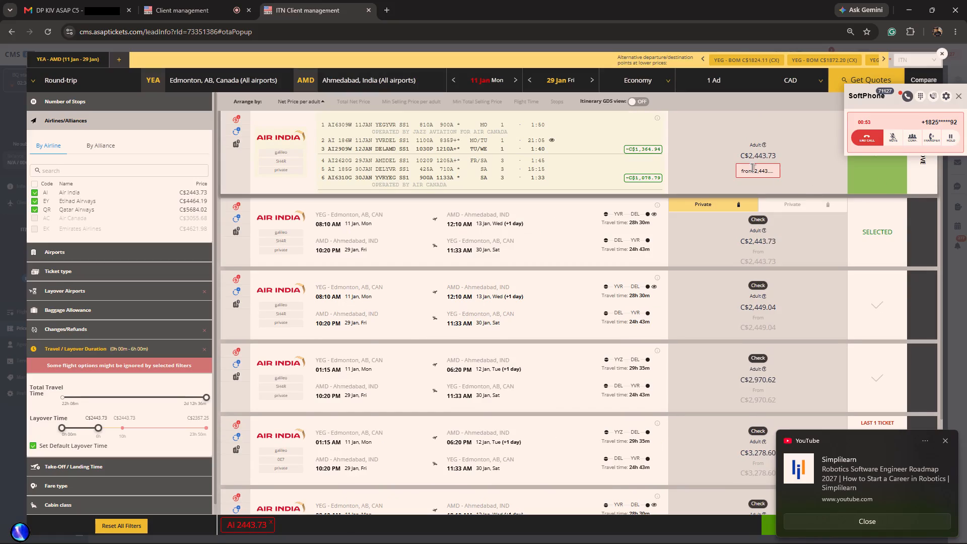
pyautogui.click(752, 168)
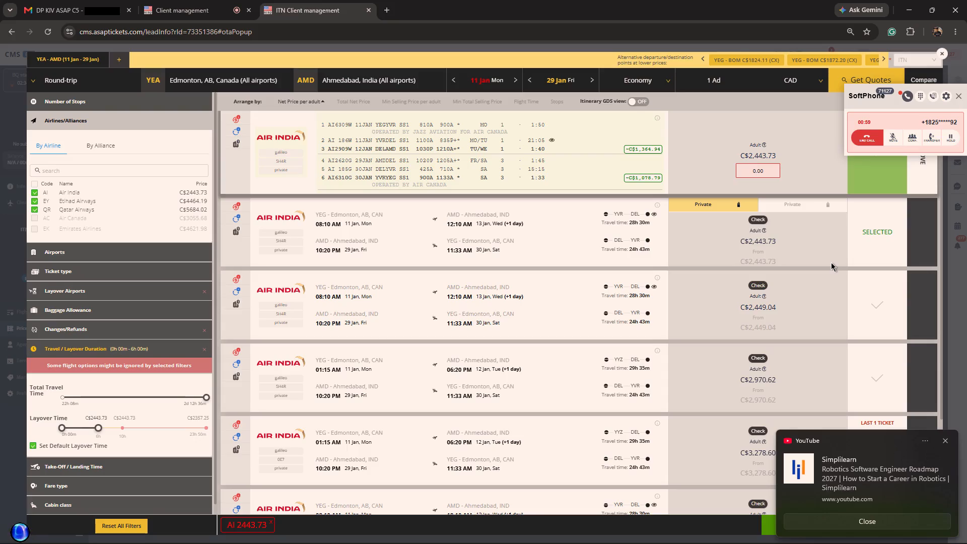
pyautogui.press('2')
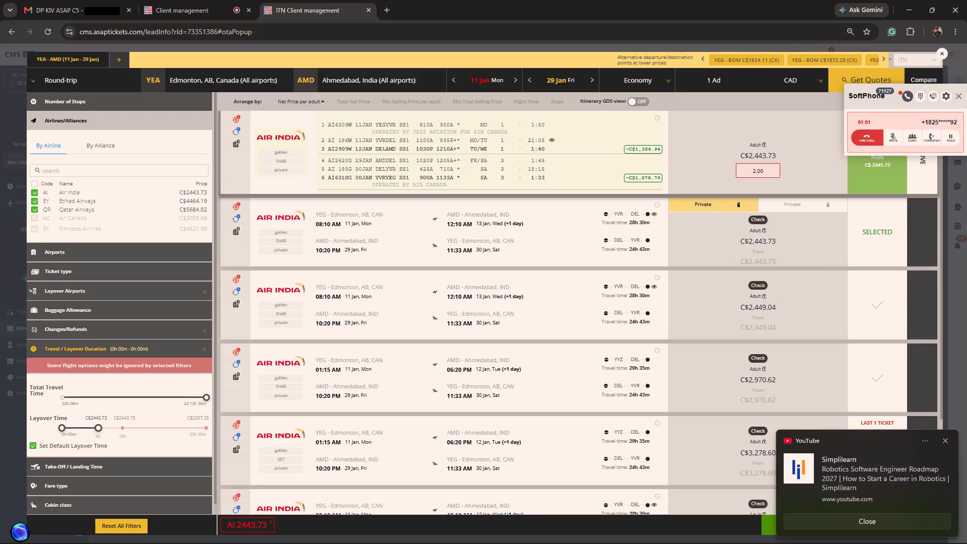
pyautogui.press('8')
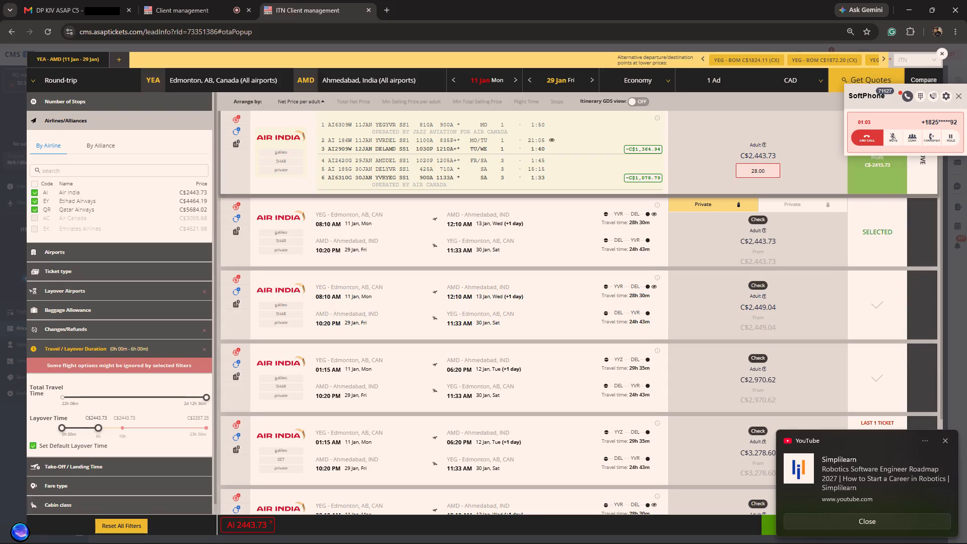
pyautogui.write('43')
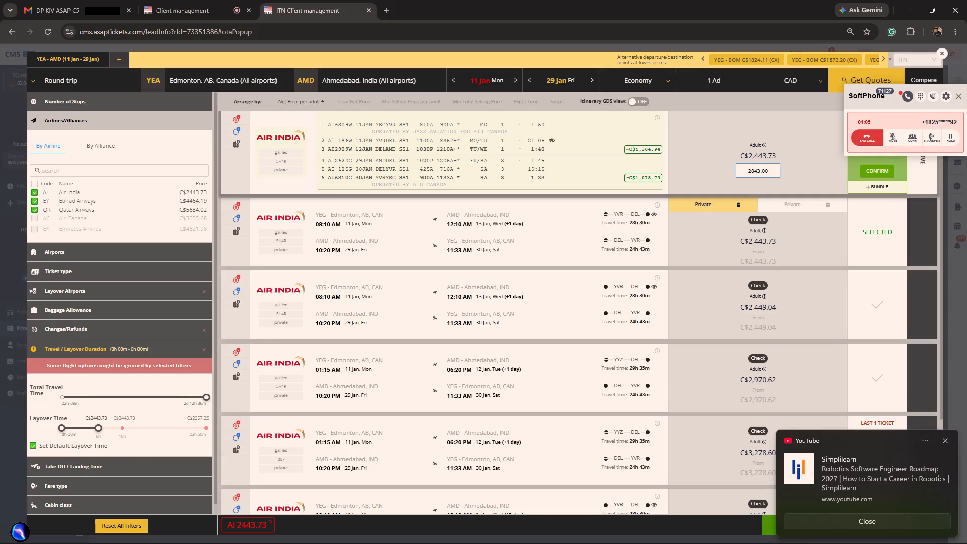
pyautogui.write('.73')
pyautogui.click(879, 167)
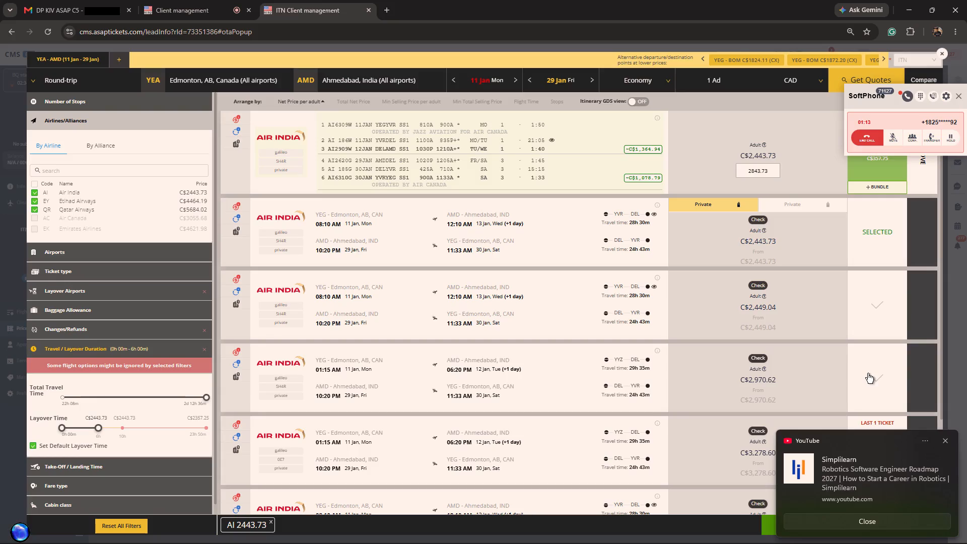
# Dismiss the YouTube notification that covers the flight results.
pyautogui.click(703, 446)
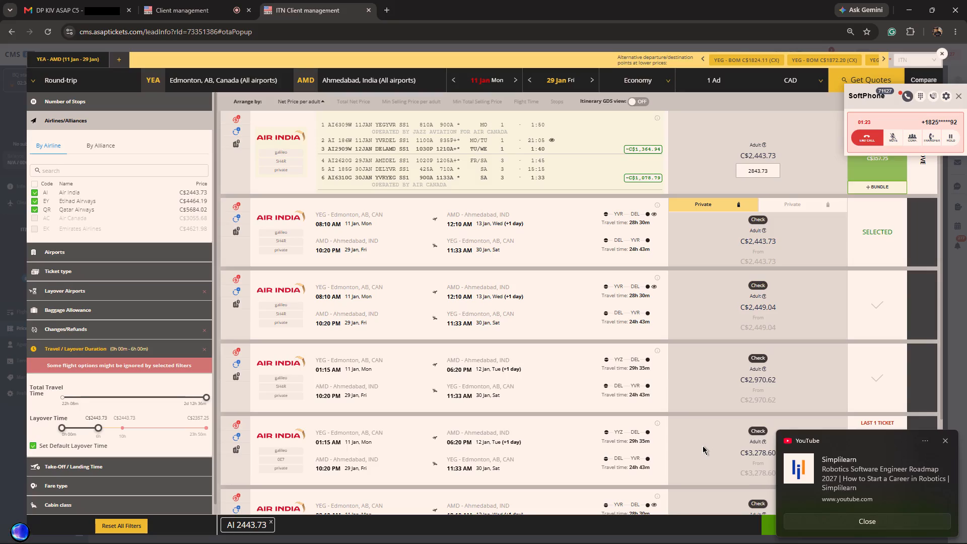
pyautogui.click(703, 446)
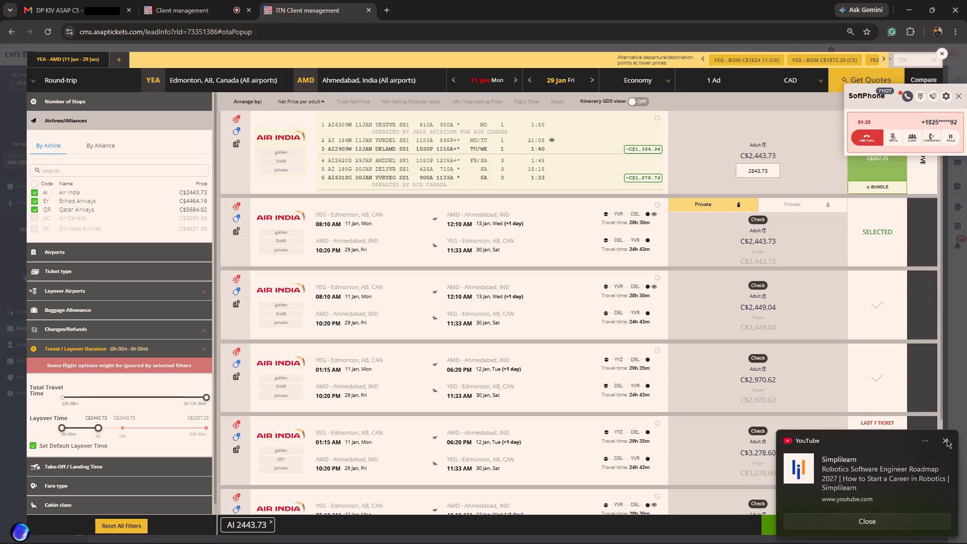
pyautogui.click(947, 439)
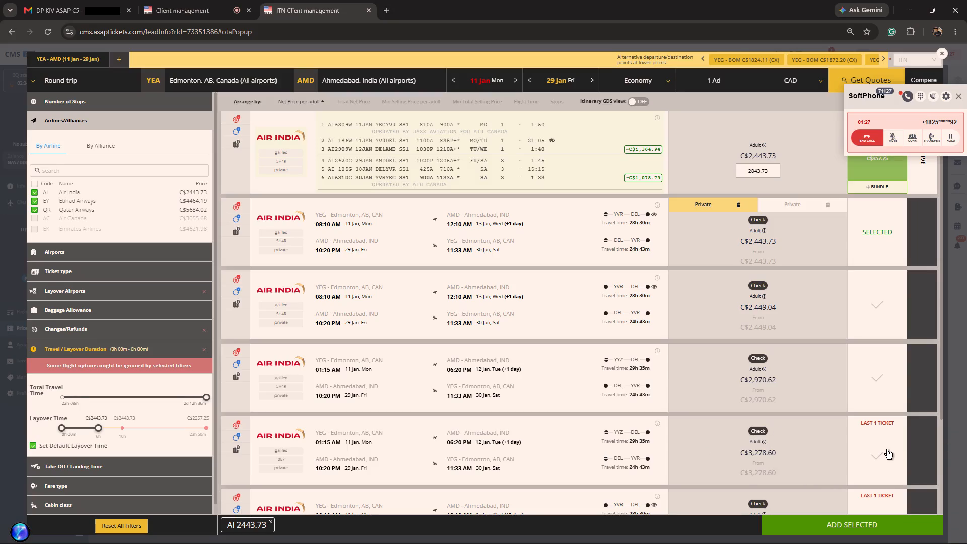
# Choose the C$4,464.19 Etihad flight from Edmonton to Ahmedabad as the second option.
pyautogui.click(690, 452)
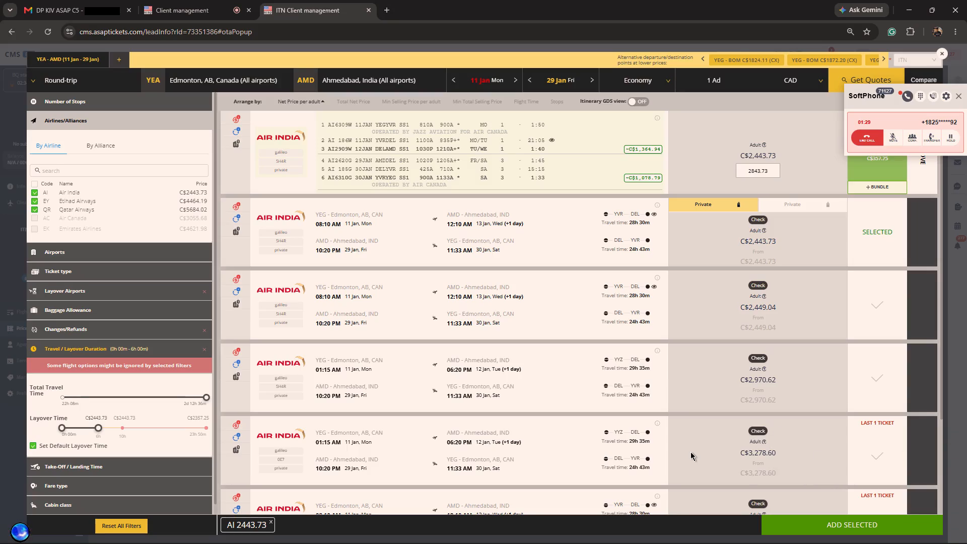
pyautogui.press('Down')
pyautogui.press('Down')
pyautogui.press('Down')
pyautogui.press('Down')
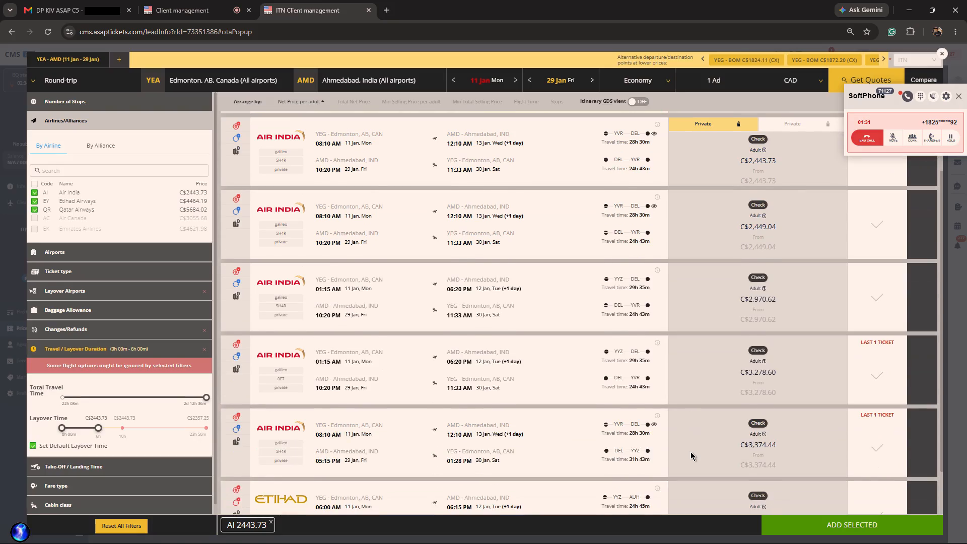
pyautogui.press('Down')
pyautogui.press('Down')
pyautogui.press('Down')
pyautogui.press('Down')
pyautogui.press('Down')
pyautogui.press('Down')
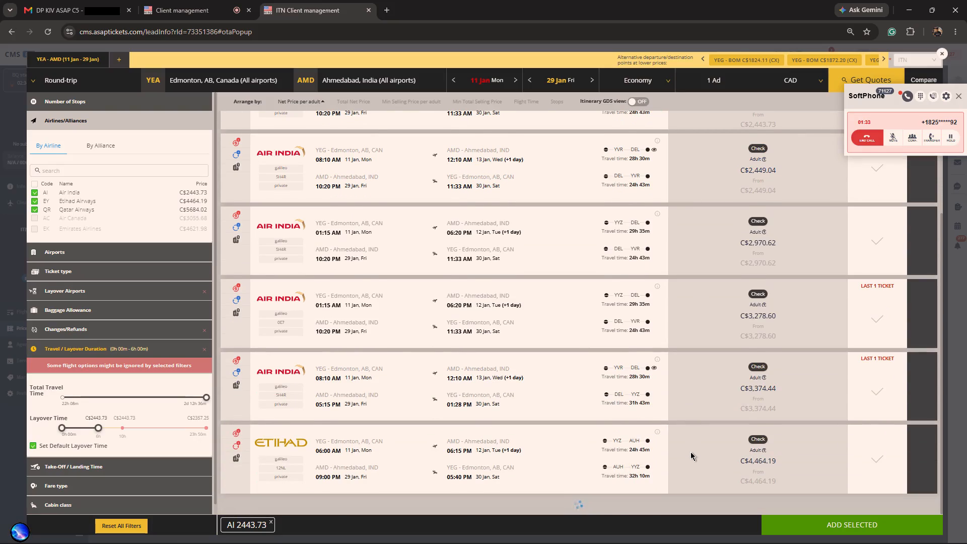
pyautogui.click(875, 459)
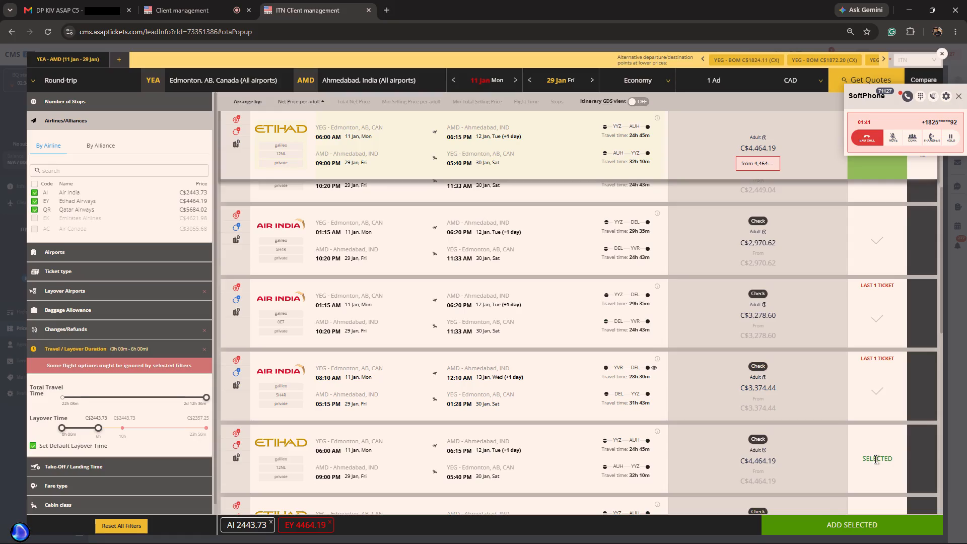
pyautogui.click(760, 164)
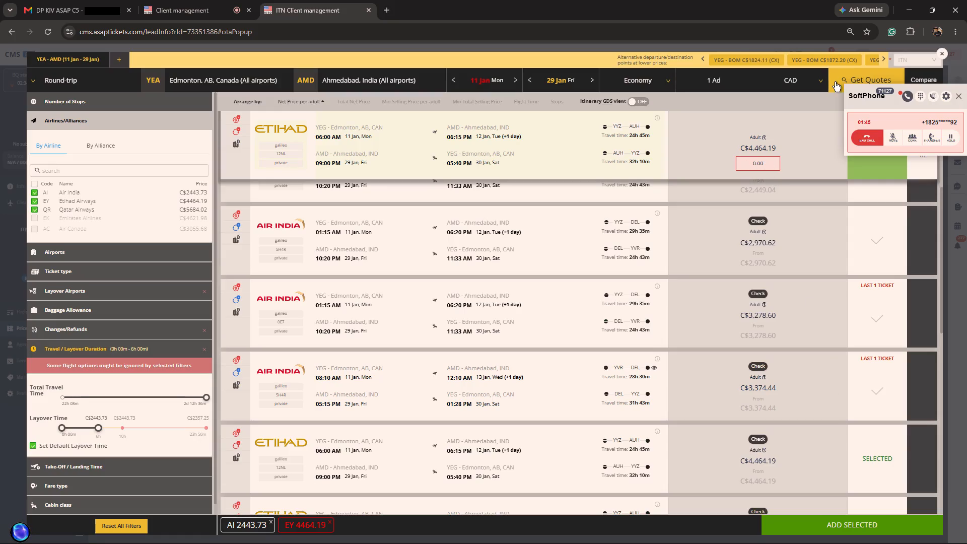
# End the ongoing softphone call with the customer.
pyautogui.click(866, 141)
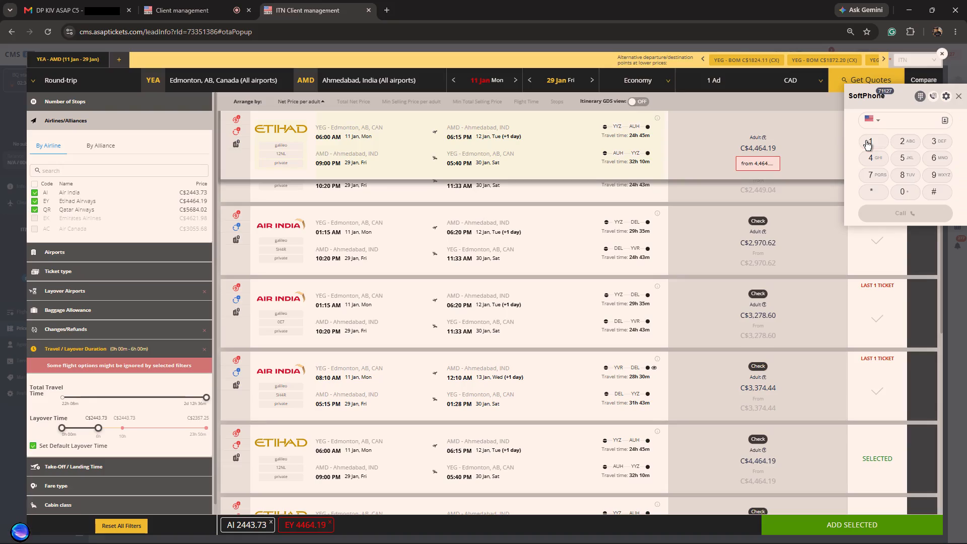
# Set the chosen Etihad flight's selling price to 5264.19 and confirm it.
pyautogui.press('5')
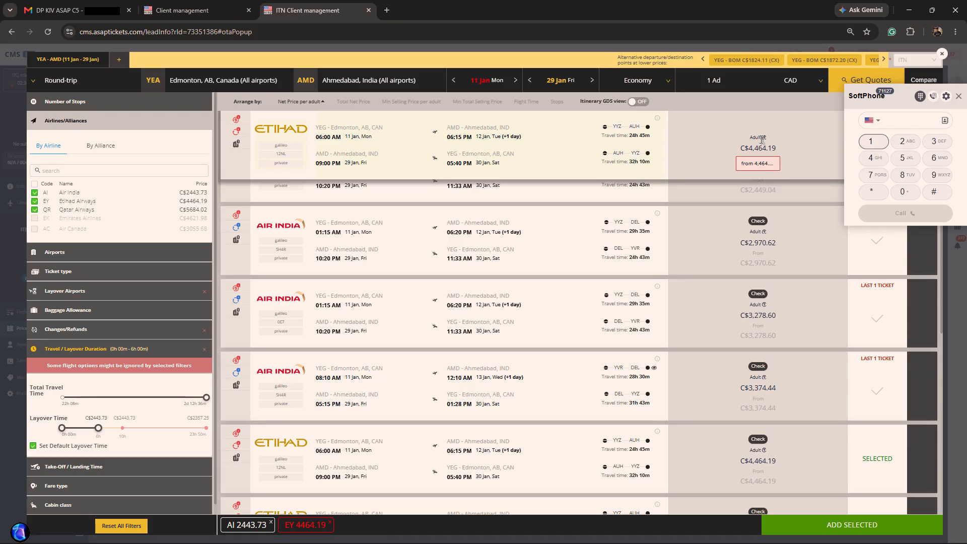
pyautogui.click(765, 166)
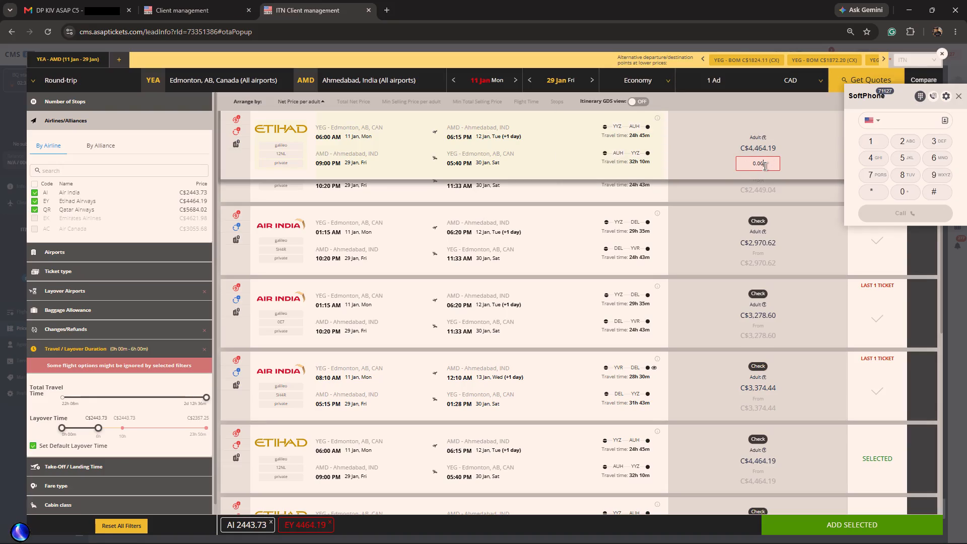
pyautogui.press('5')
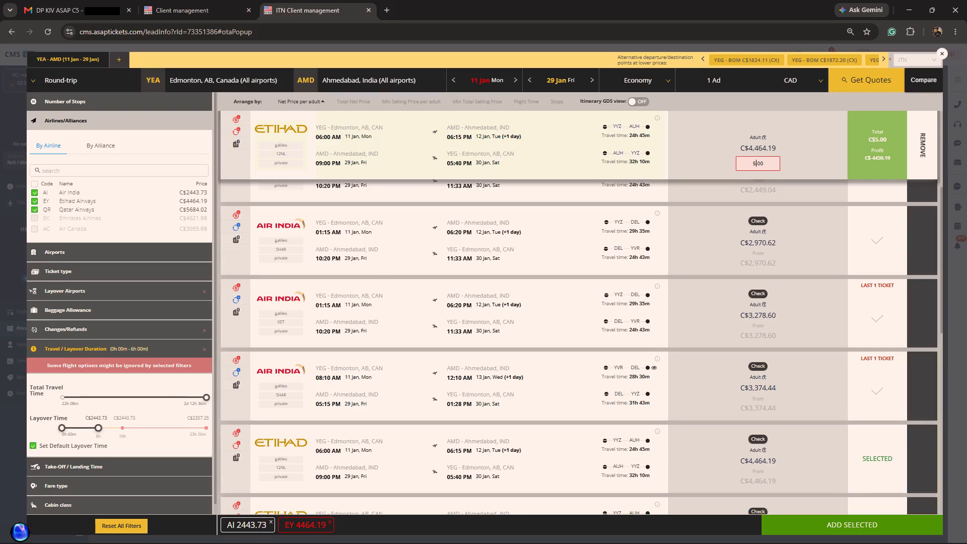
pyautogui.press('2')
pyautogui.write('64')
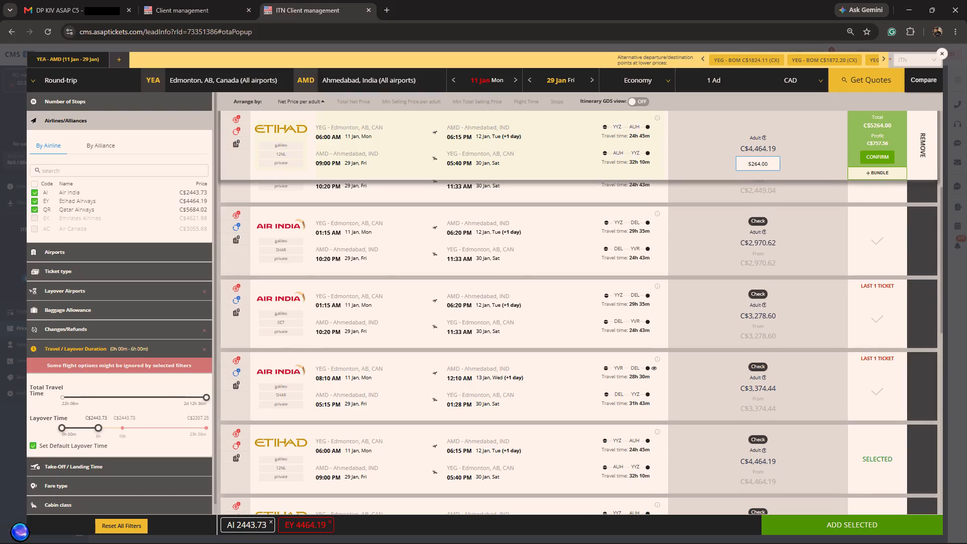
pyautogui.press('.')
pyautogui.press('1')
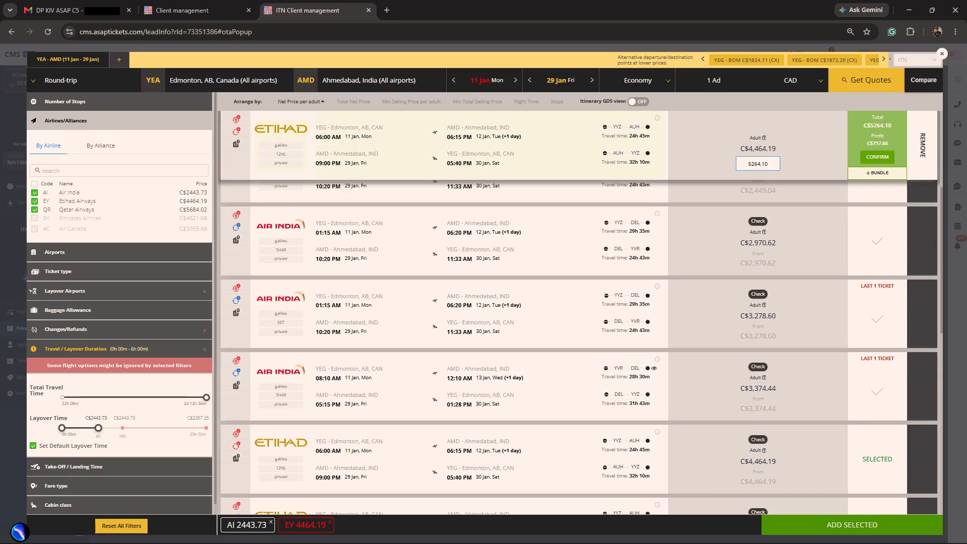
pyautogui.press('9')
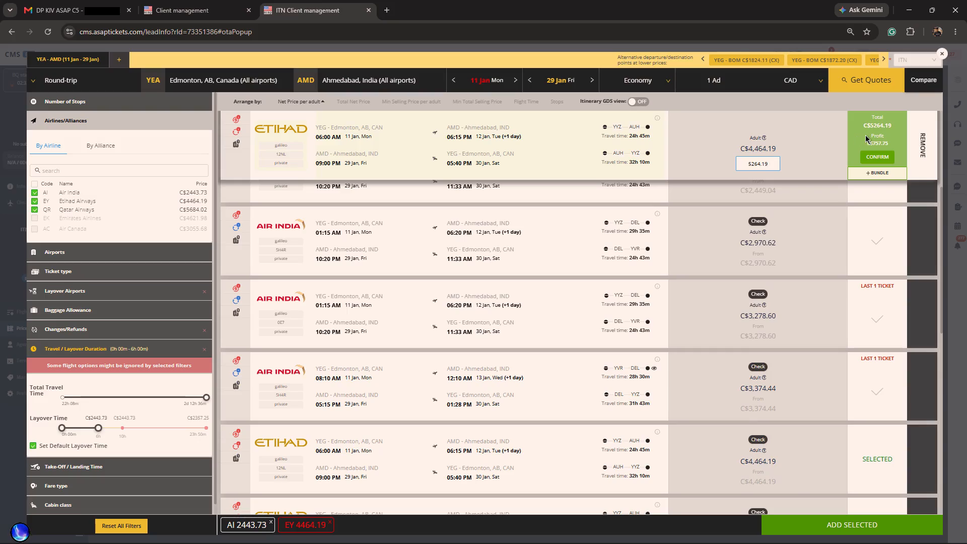
pyautogui.click(875, 157)
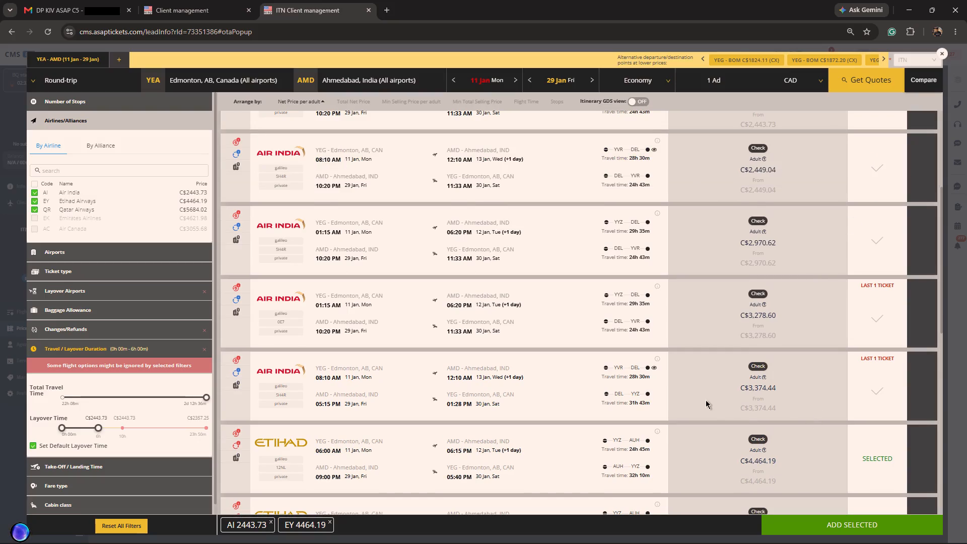
# Look through the remaining Etihad and Qatar Airways options in the Edmonton–Ahmedabad results.
pyautogui.press('Down')
pyautogui.press('Down')
pyautogui.press('Down')
pyautogui.press('Down')
pyautogui.press('Down')
pyautogui.press('Down')
pyautogui.press('Down')
pyautogui.press('Down')
pyautogui.press('Down')
pyautogui.press('Down')
pyautogui.press('Down')
pyautogui.press('Down')
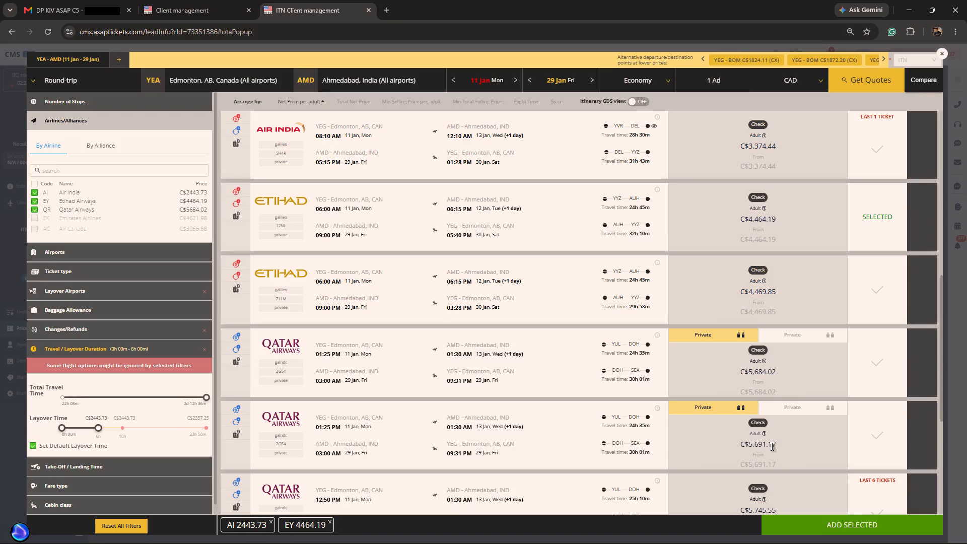
# Add both chosen flights, the Air India and the Etihad one, to the request as price quotes.
pyautogui.click(844, 529)
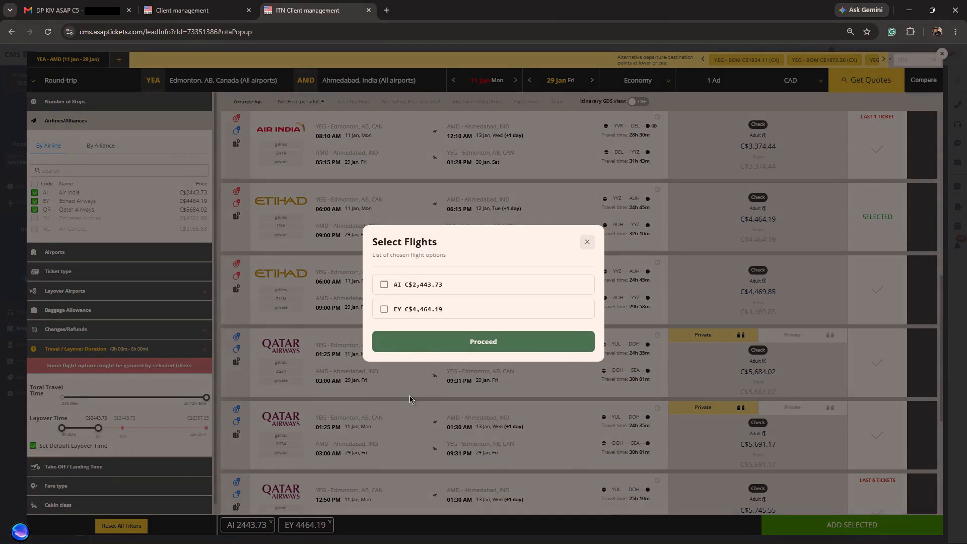
pyautogui.click(383, 285)
pyautogui.click(383, 311)
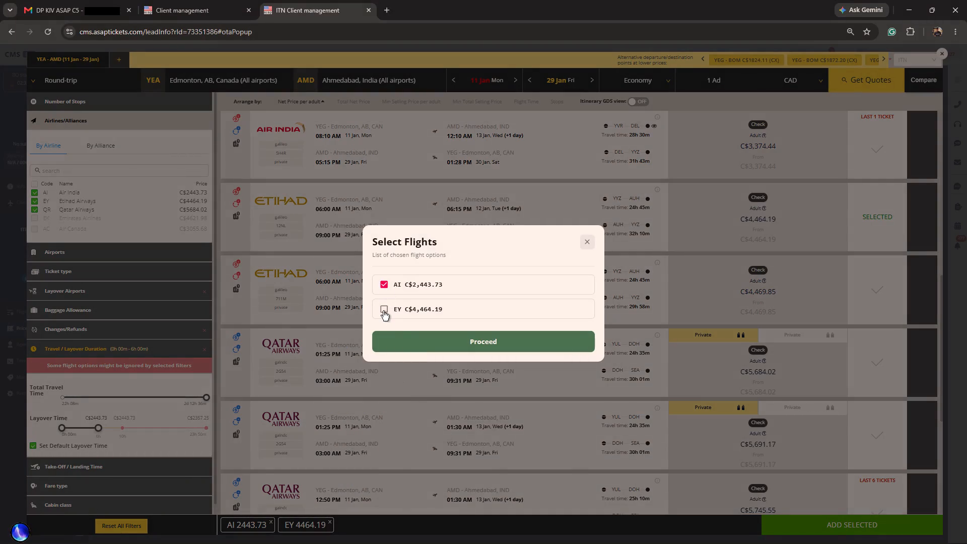
pyautogui.click(419, 345)
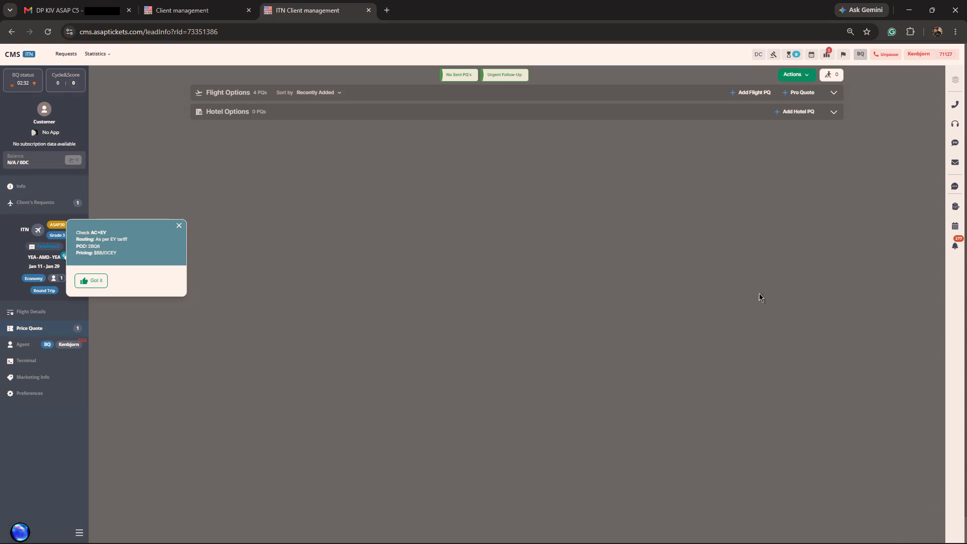
# Send the new Etihad and Air India quotes to the client by both SMS and email, and close the request page.
pyautogui.click(658, 92)
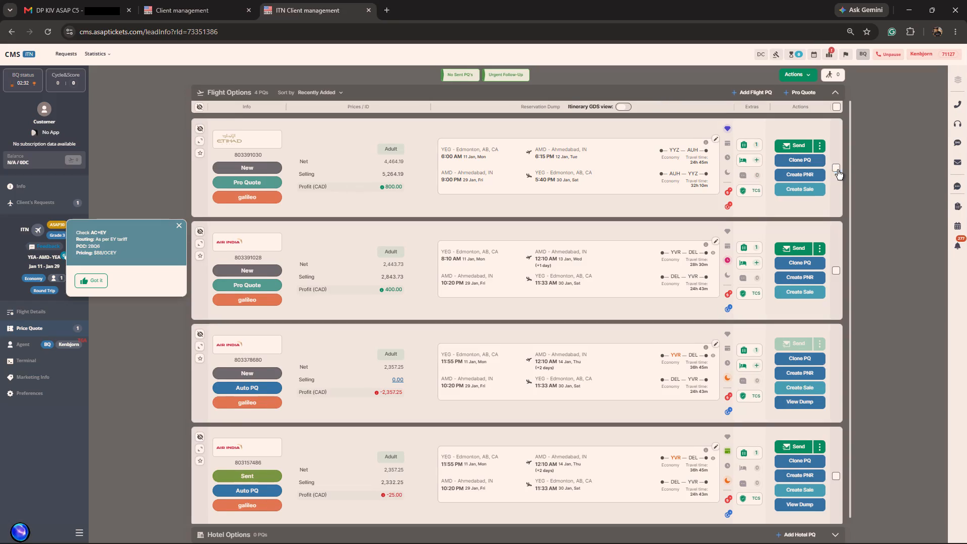
pyautogui.click(838, 170)
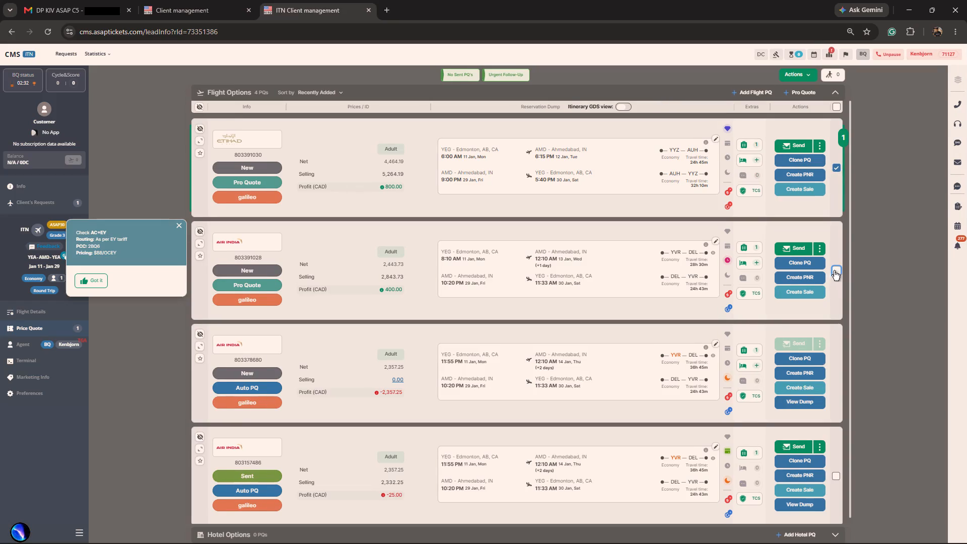
pyautogui.click(836, 270)
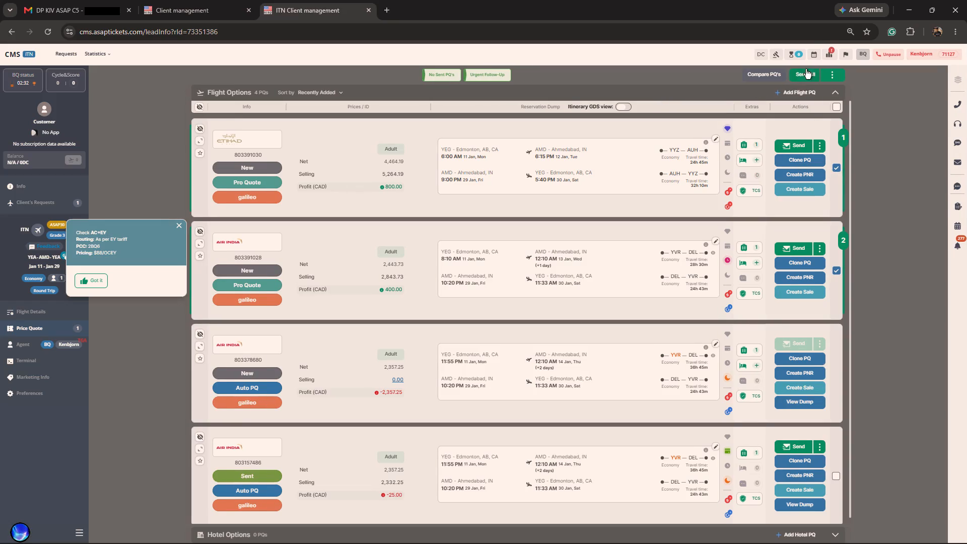
pyautogui.click(806, 76)
pyautogui.click(834, 82)
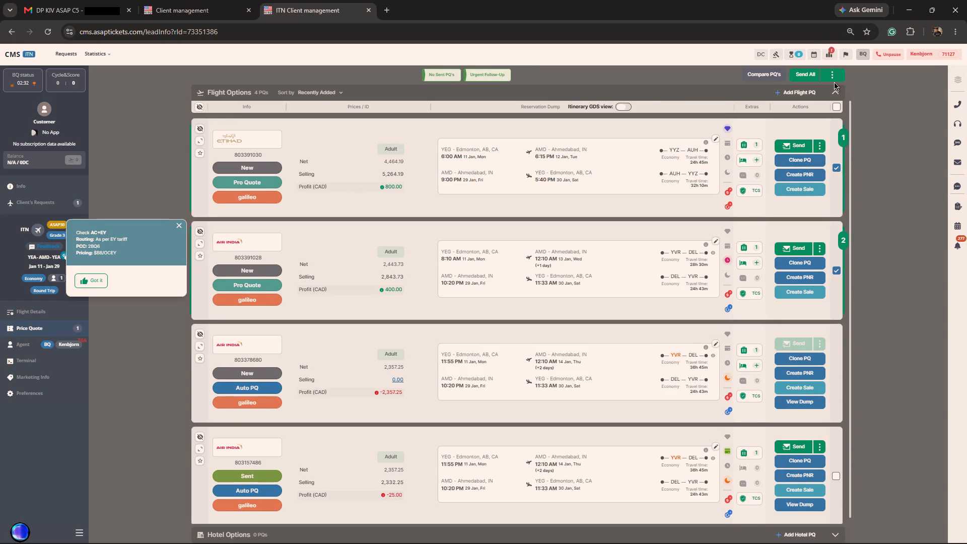
pyautogui.click(834, 76)
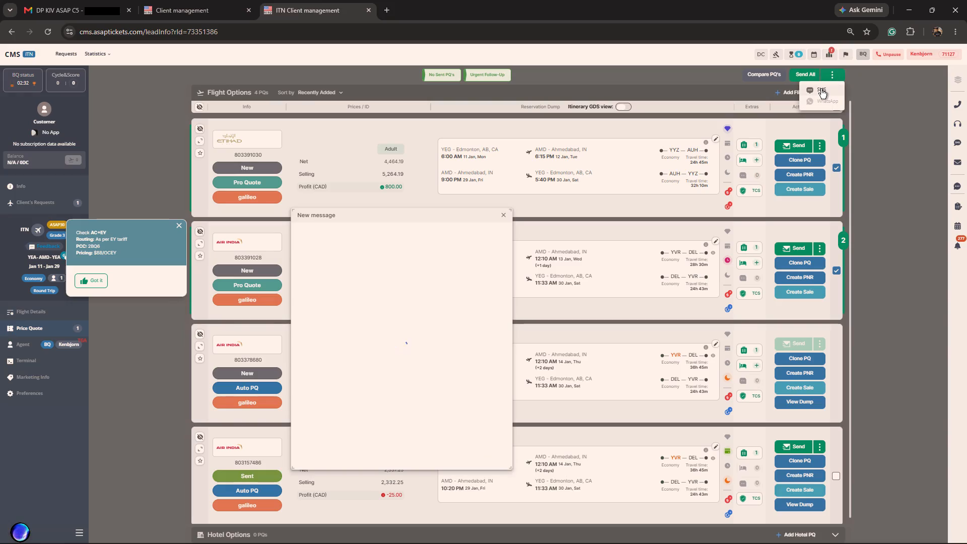
pyautogui.click(821, 89)
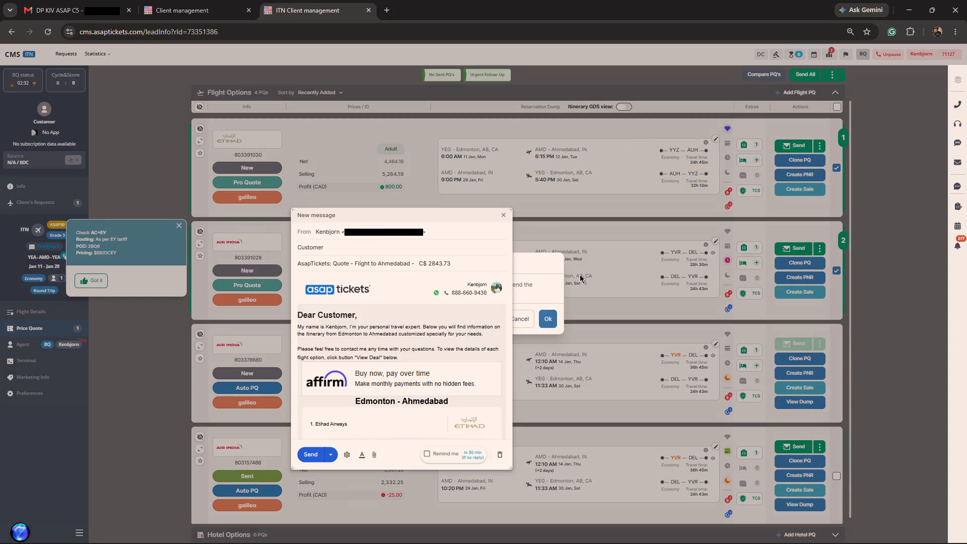
pyautogui.click(548, 313)
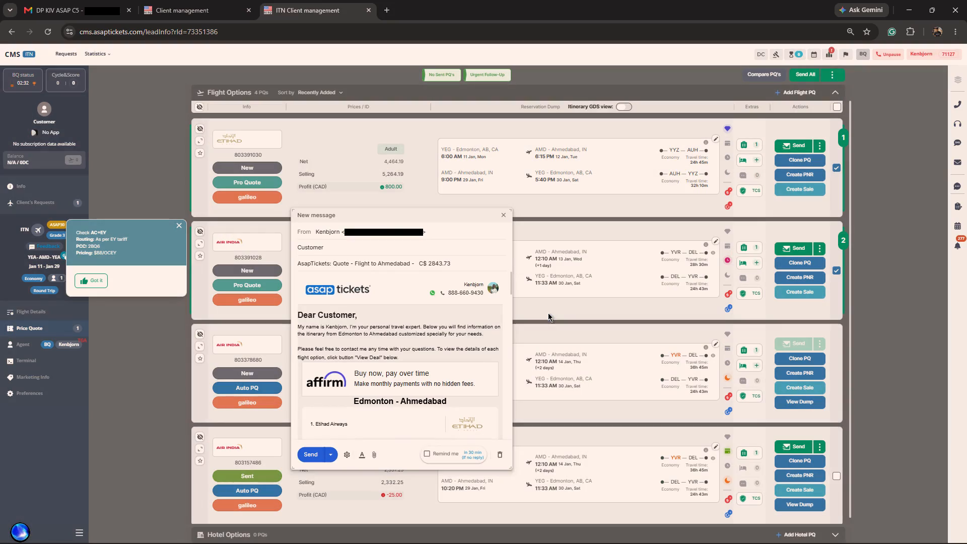
pyautogui.click(311, 455)
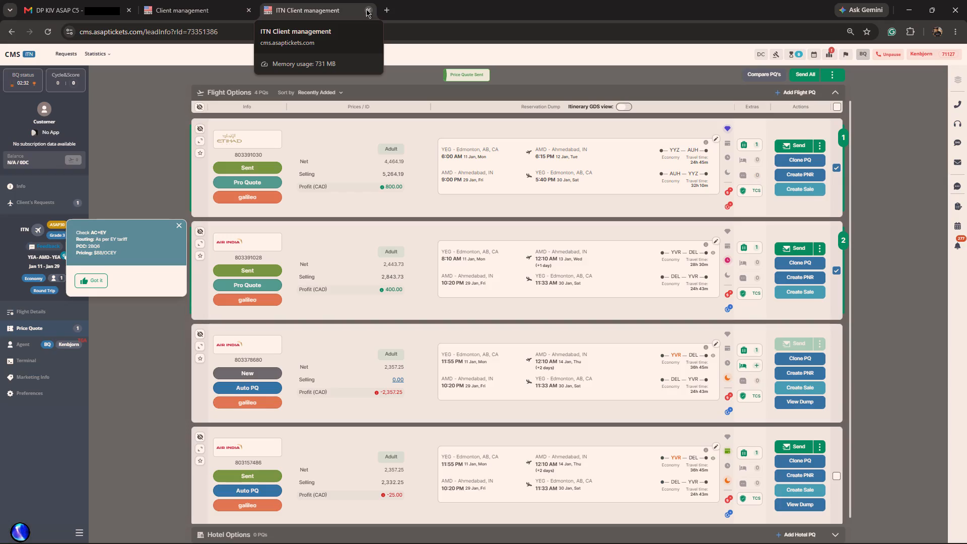
pyautogui.click(366, 9)
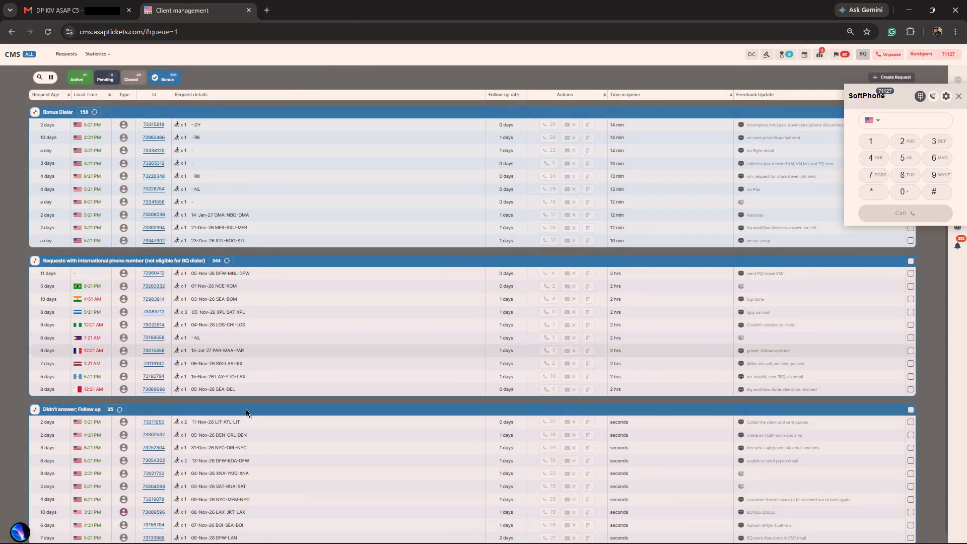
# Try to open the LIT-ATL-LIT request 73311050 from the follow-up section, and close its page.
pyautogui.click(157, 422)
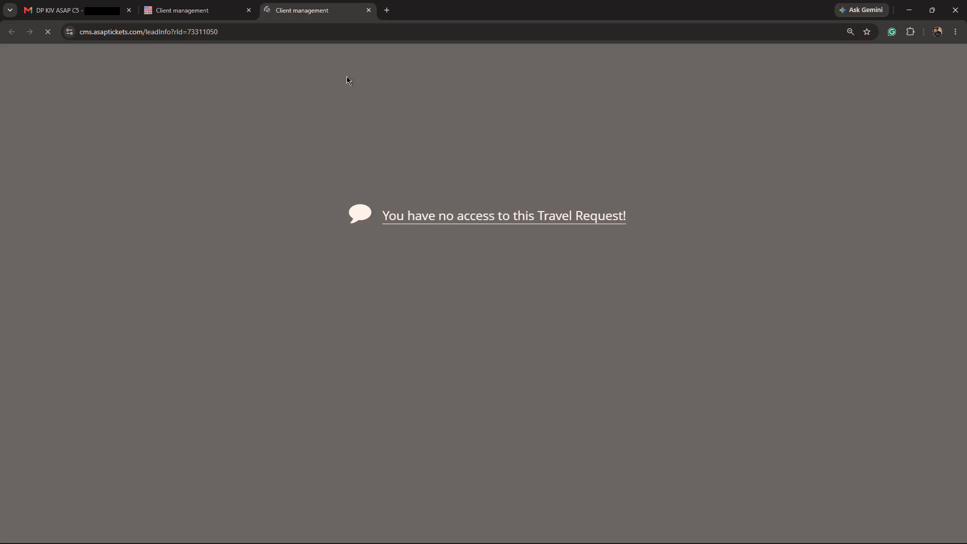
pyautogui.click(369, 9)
pyautogui.click(48, 36)
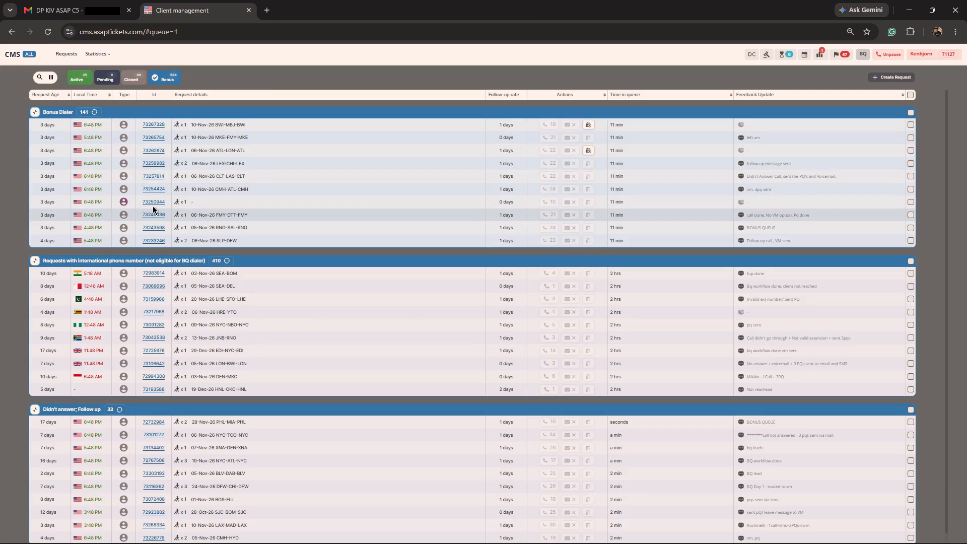
pyautogui.click(161, 188)
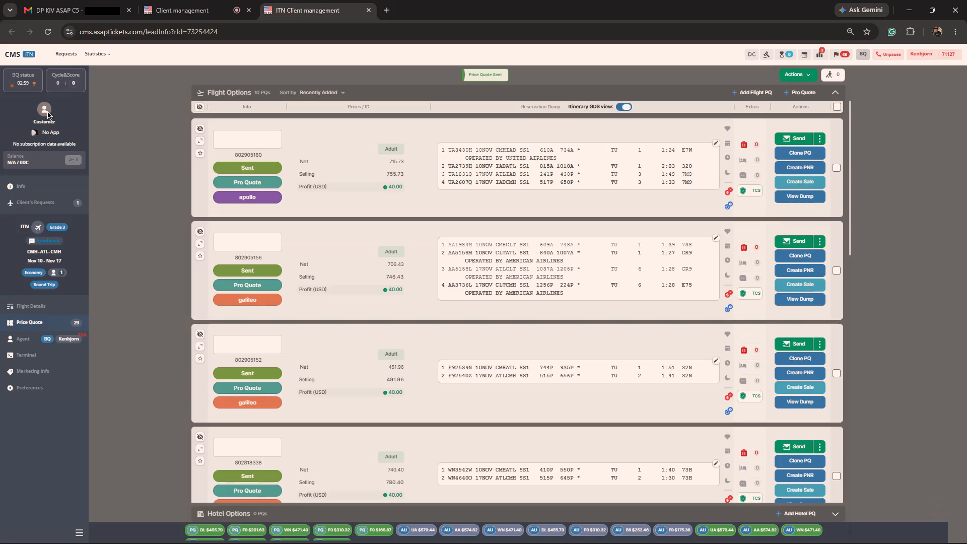
# Call the client from the request's call history and connect the call in the softphone on the queue page.
pyautogui.click(70, 199)
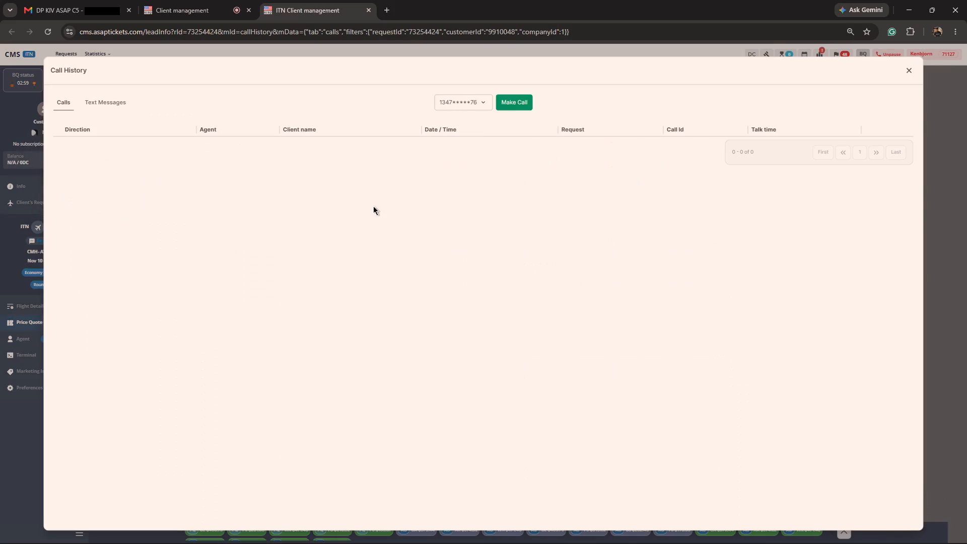
pyautogui.click(506, 100)
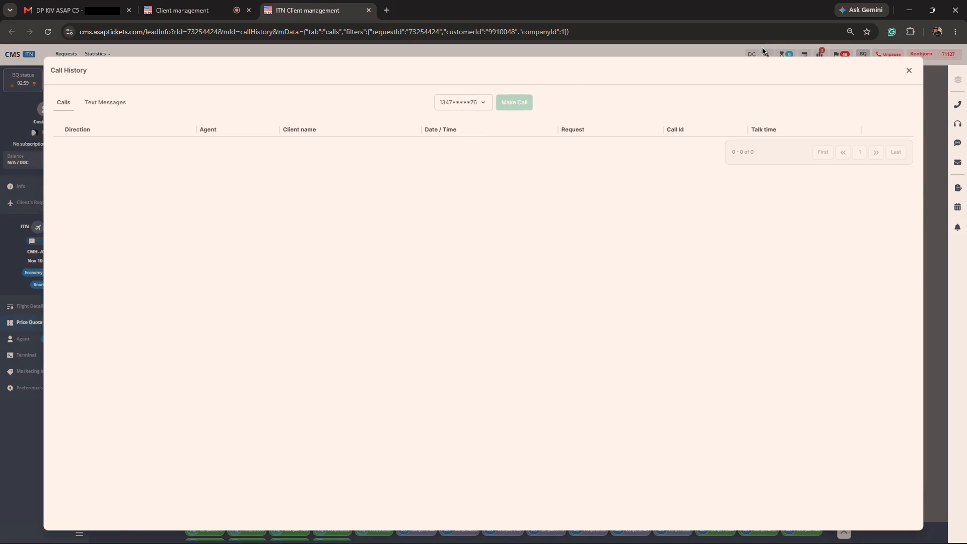
pyautogui.click(911, 66)
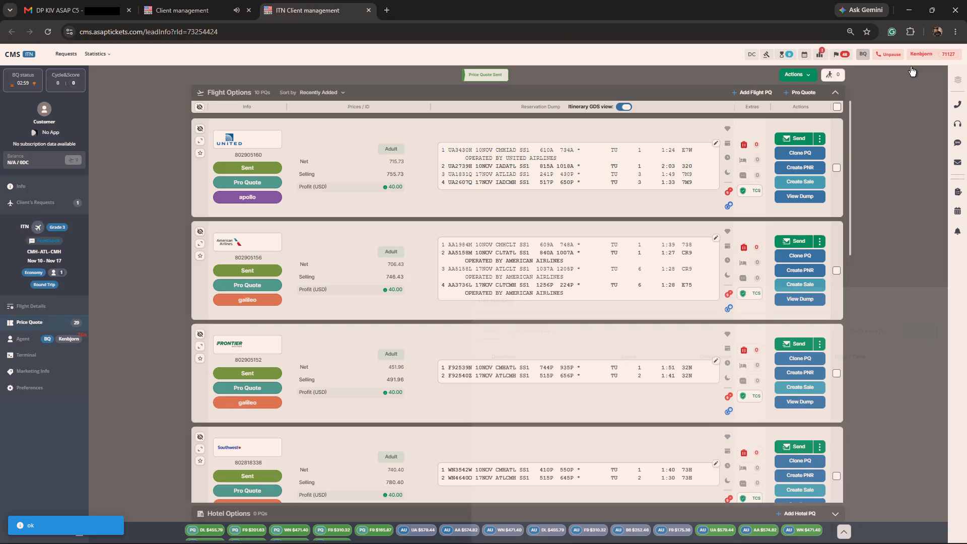
pyautogui.click(628, 107)
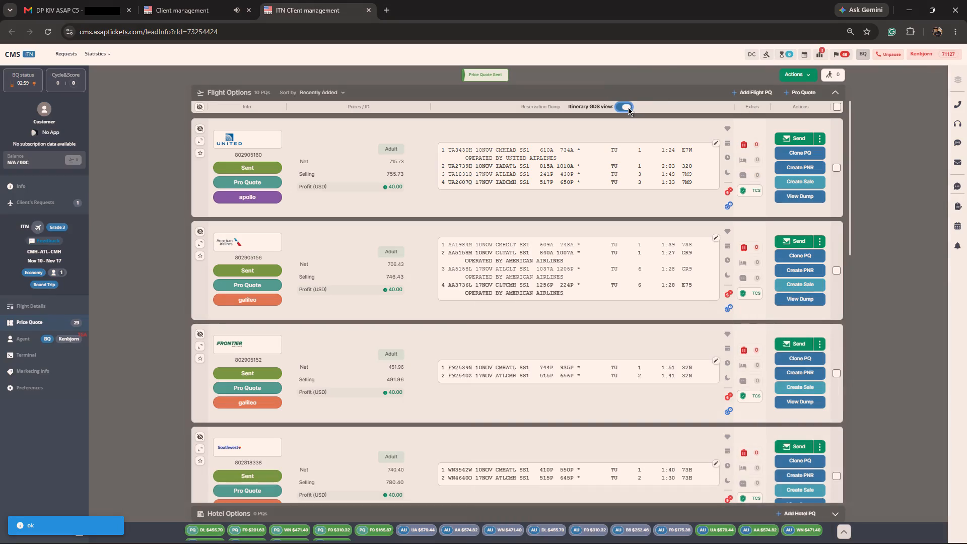
pyautogui.click(217, 11)
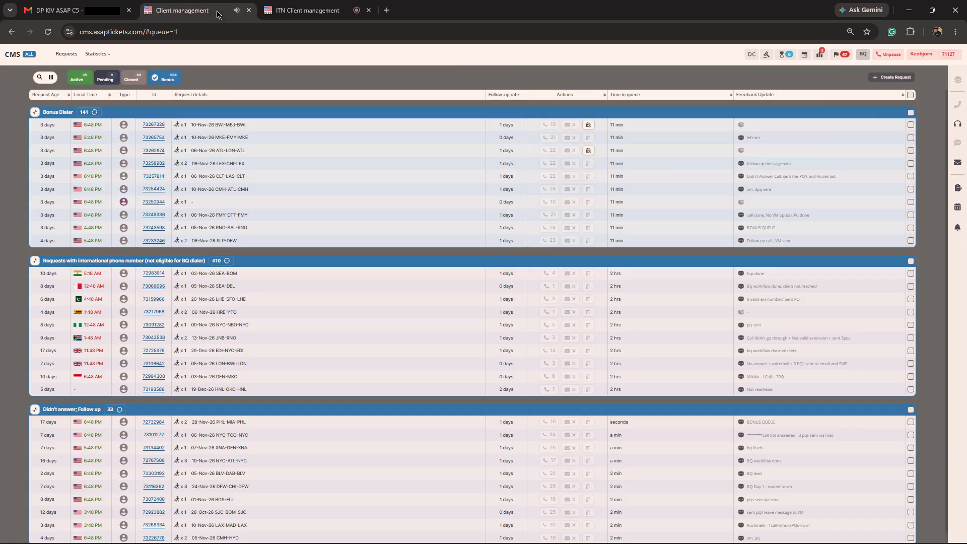
pyautogui.click(877, 139)
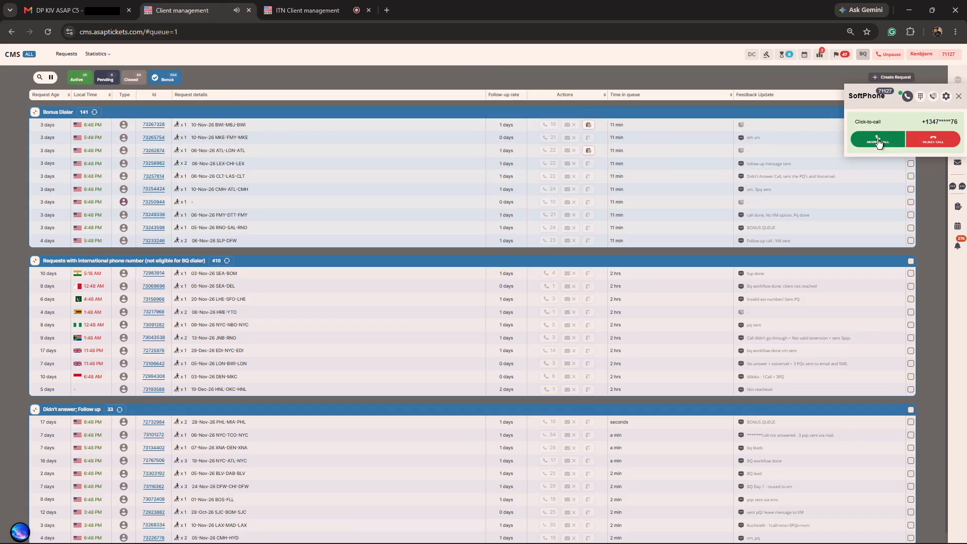
# Turn off the itinerary GDS view on the CMH-ATL-CMH request and look through all its existing flight quotes.
pyautogui.click(302, 14)
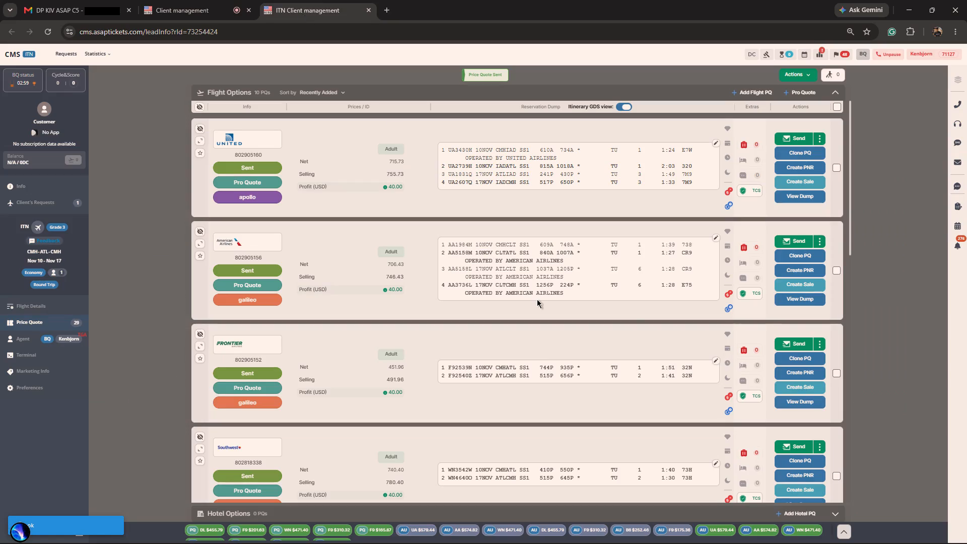
pyautogui.click(625, 109)
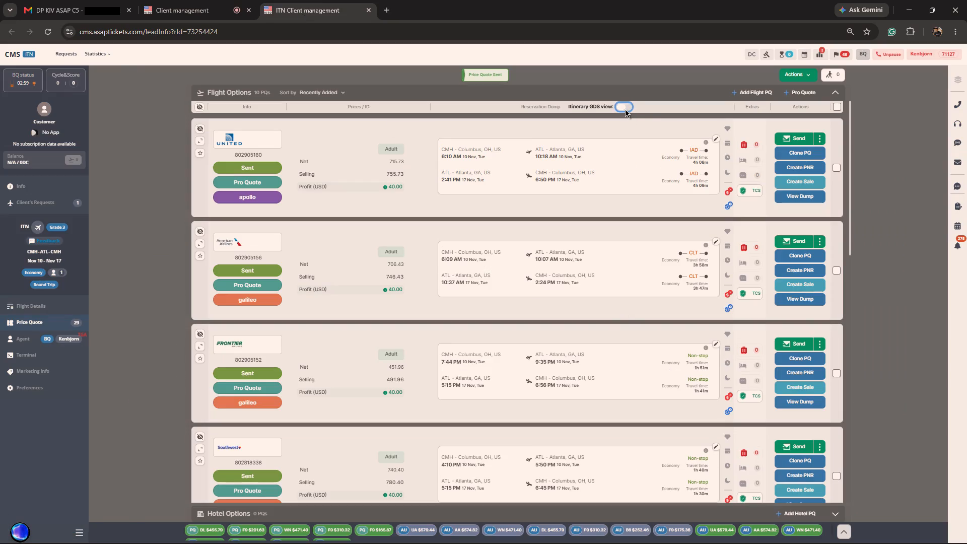
pyautogui.press('Down')
pyautogui.press('Down')
pyautogui.press('Down')
pyautogui.press('Down')
pyautogui.press('Down')
pyautogui.press('Down')
pyautogui.press('Down')
pyautogui.press('Down')
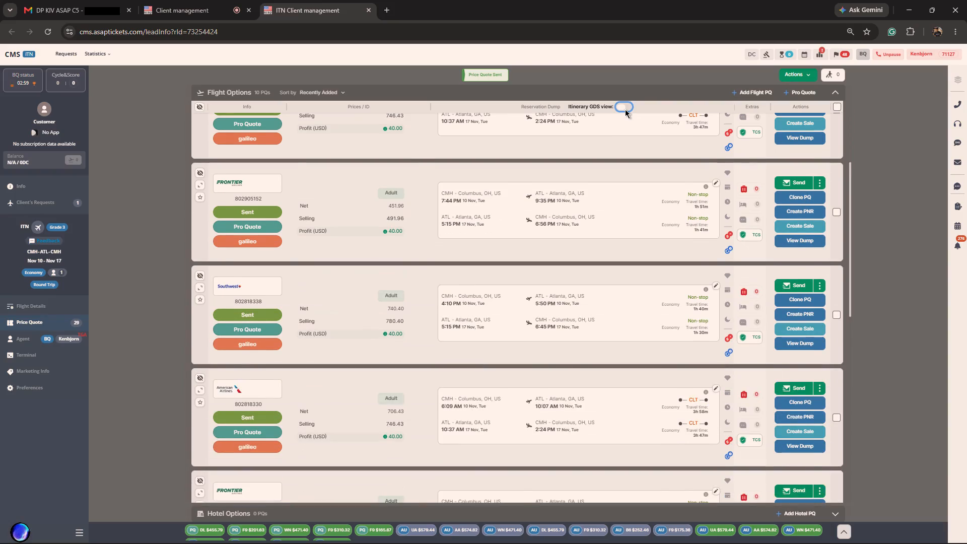
pyautogui.press('Down')
pyautogui.press('Down')
pyautogui.press('Down')
pyautogui.press('Down')
pyautogui.press('Down')
pyautogui.press('Down')
pyautogui.press('Down')
pyautogui.press('Down')
pyautogui.press('Down')
pyautogui.press('Down')
pyautogui.press('Down')
pyautogui.press('Down')
pyautogui.press('Down')
pyautogui.press('Down')
pyautogui.press('Down')
pyautogui.press('Down')
pyautogui.press('Down')
pyautogui.press('Down')
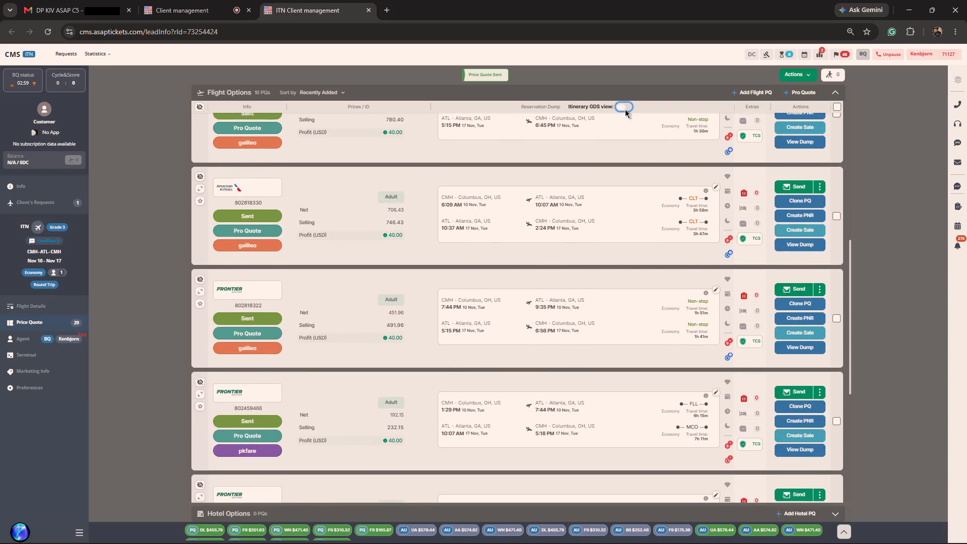
pyautogui.press('Down')
pyautogui.press('Down')
pyautogui.press('Down')
pyautogui.press('Down')
pyautogui.press('Down')
pyautogui.press('Down')
pyautogui.press('Down')
pyautogui.press('Down')
pyautogui.press('Down')
pyautogui.press('Down')
pyautogui.press('Down')
pyautogui.press('Down')
pyautogui.press('Down')
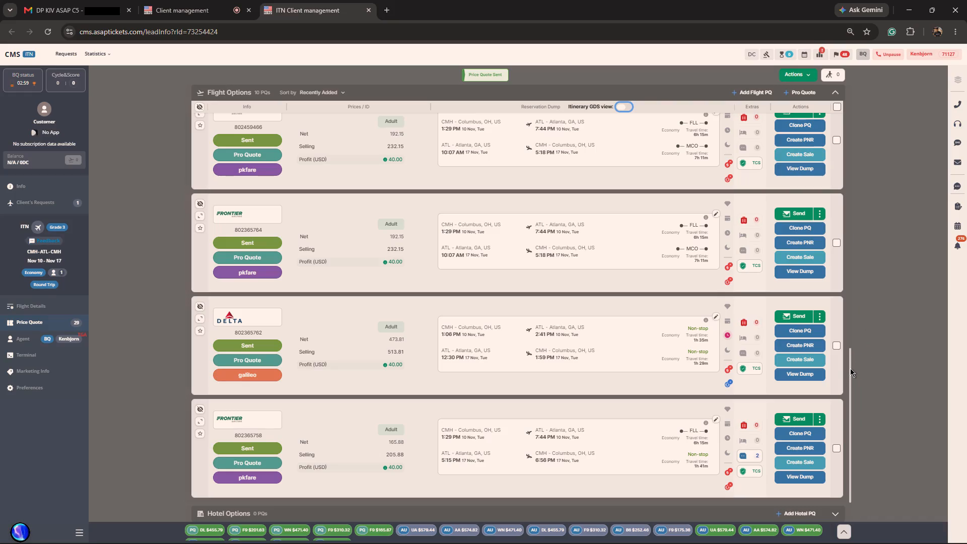
pyautogui.moveTo(849, 371); pyautogui.dragTo(849, 366)
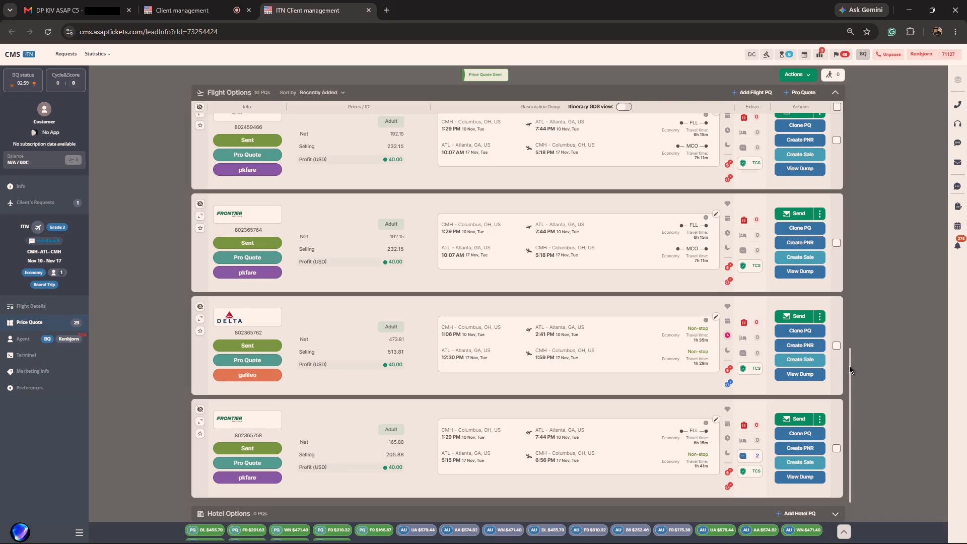
pyautogui.moveTo(849, 366); pyautogui.dragTo(849, 231)
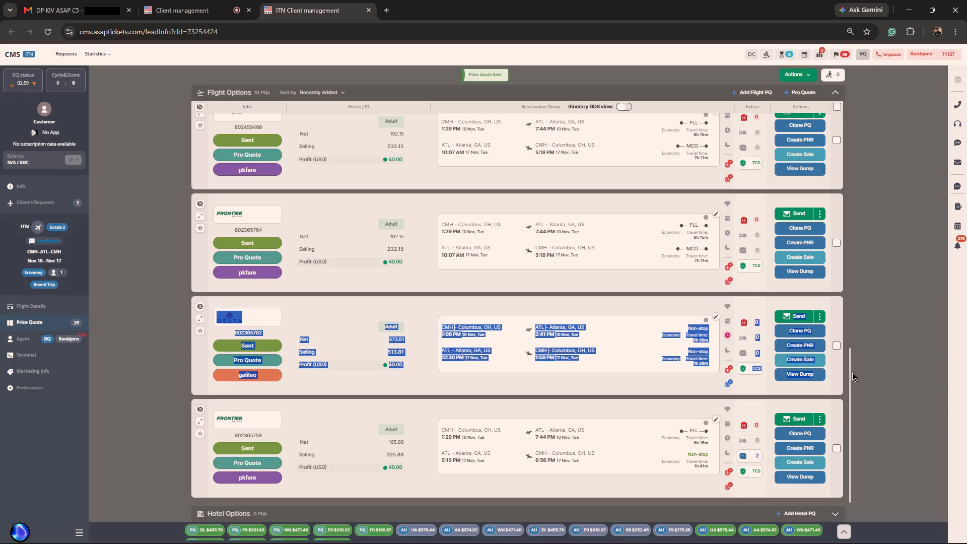
pyautogui.moveTo(850, 377); pyautogui.dragTo(860, 133)
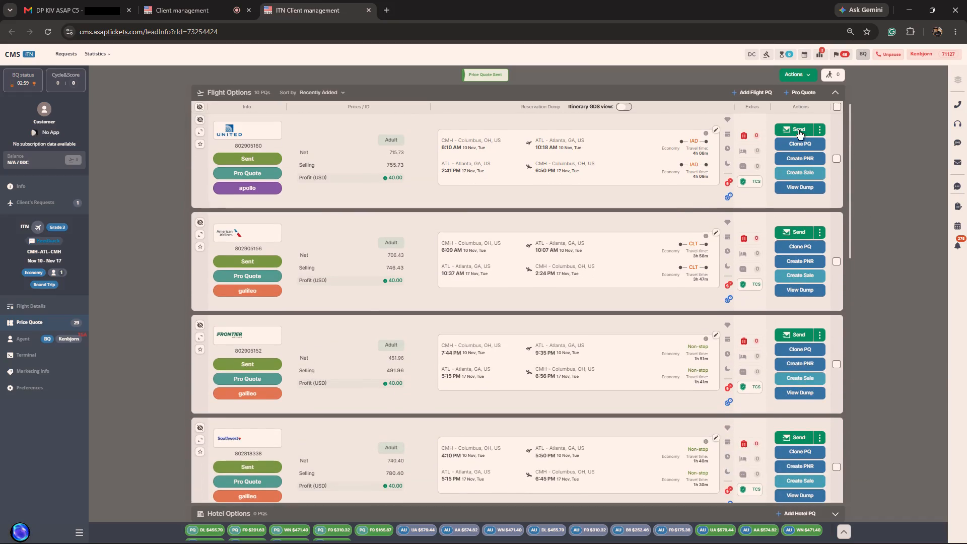
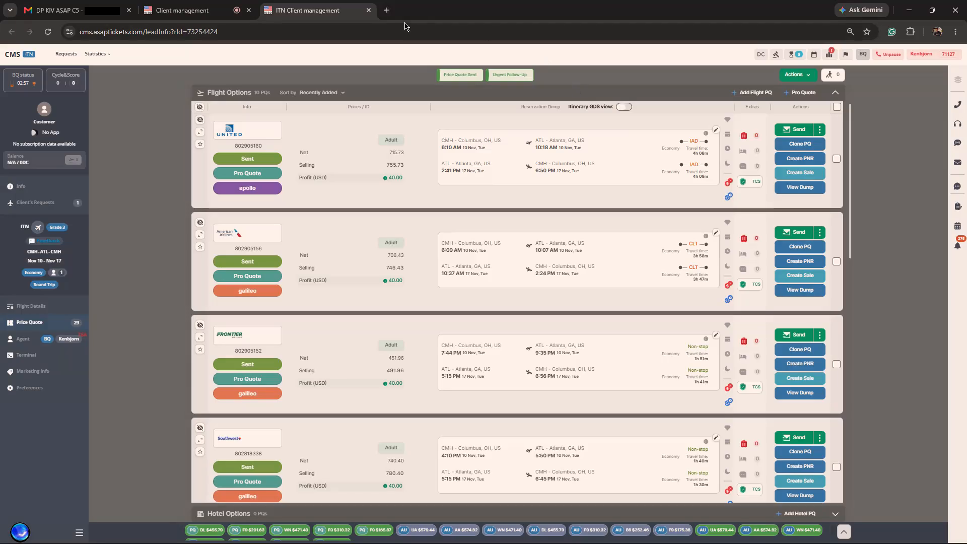
# Select the United and American Airlines quotes on the CMH-ATL-CMH request and send them to the client by SMS and email.
pyautogui.click(840, 161)
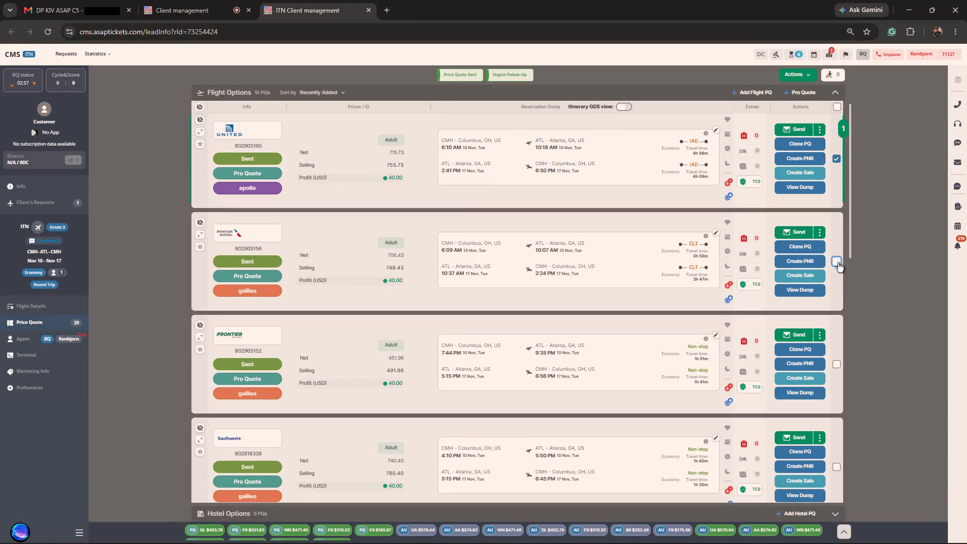
pyautogui.click(838, 262)
pyautogui.moveTo(835, 363); pyautogui.dragTo(728, 254)
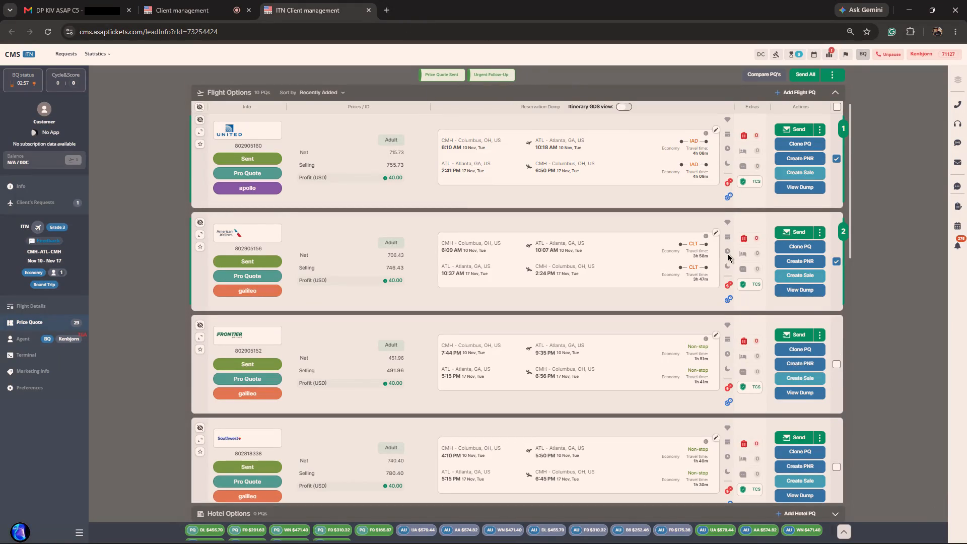
pyautogui.moveTo(728, 254); pyautogui.dragTo(809, 78)
pyautogui.click(809, 78)
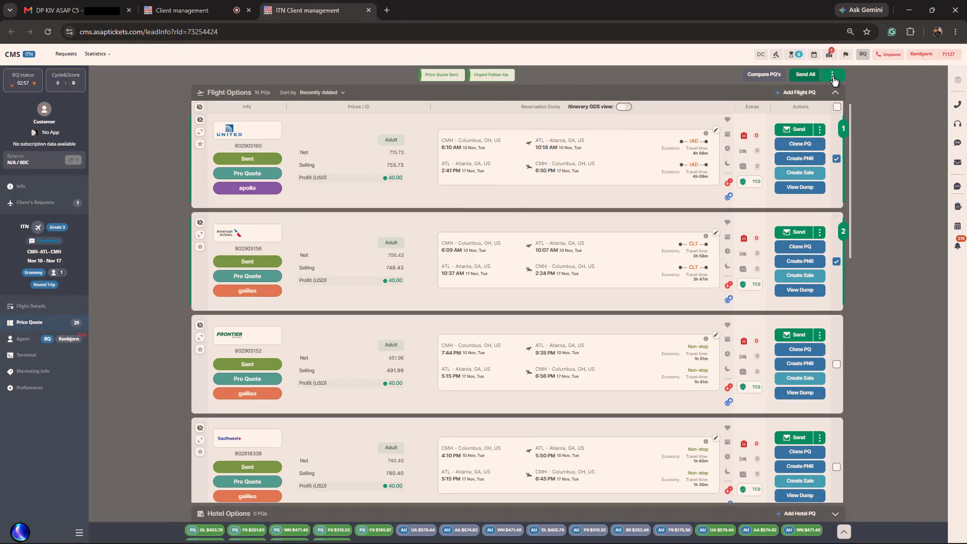
pyautogui.click(835, 76)
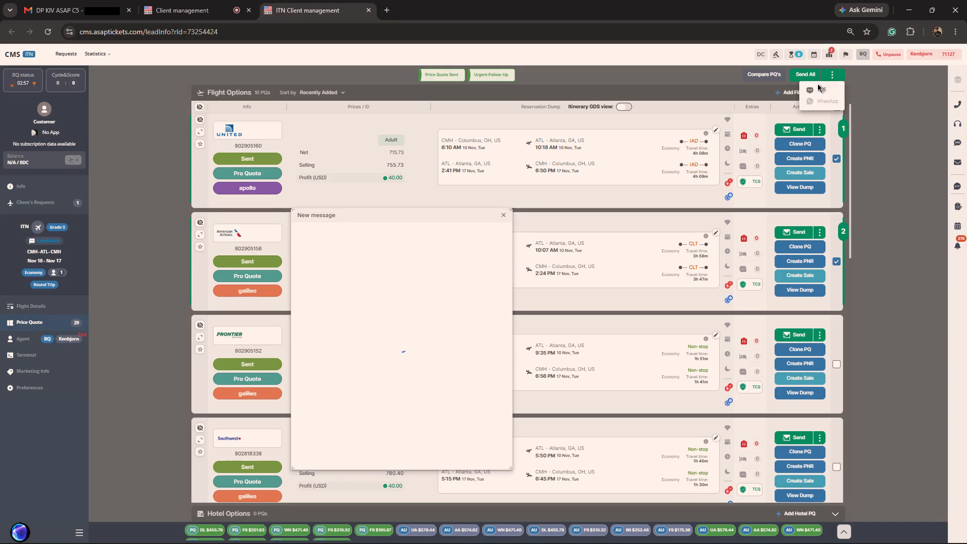
pyautogui.click(817, 88)
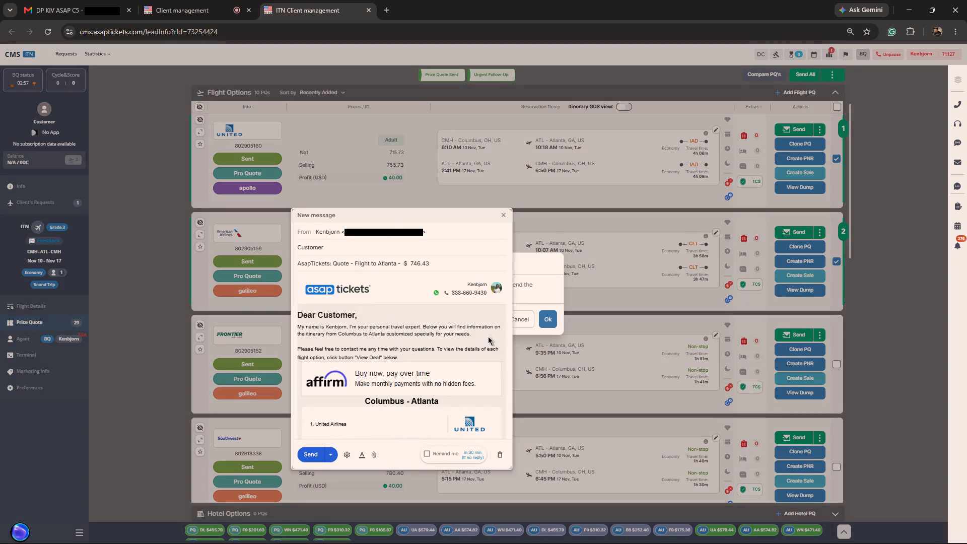
pyautogui.click(547, 319)
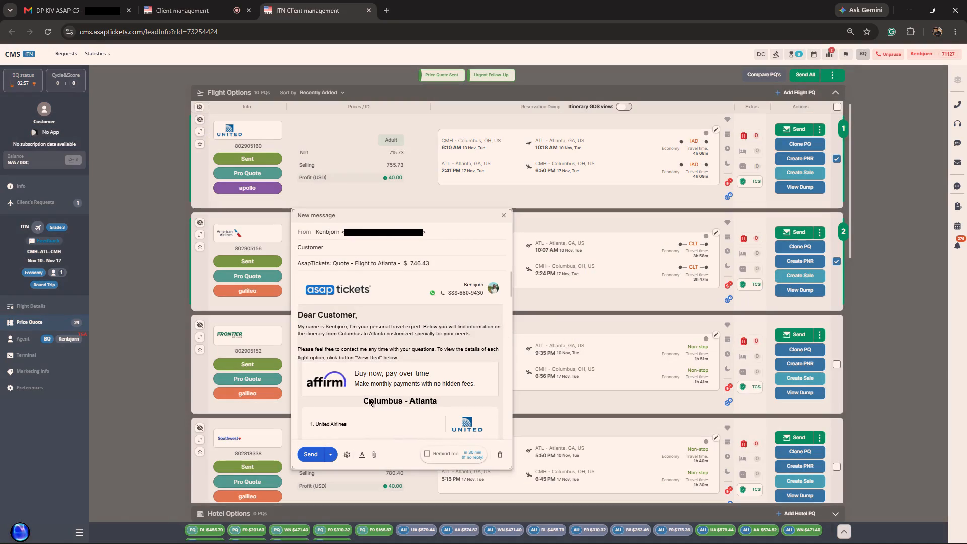
pyautogui.click(312, 456)
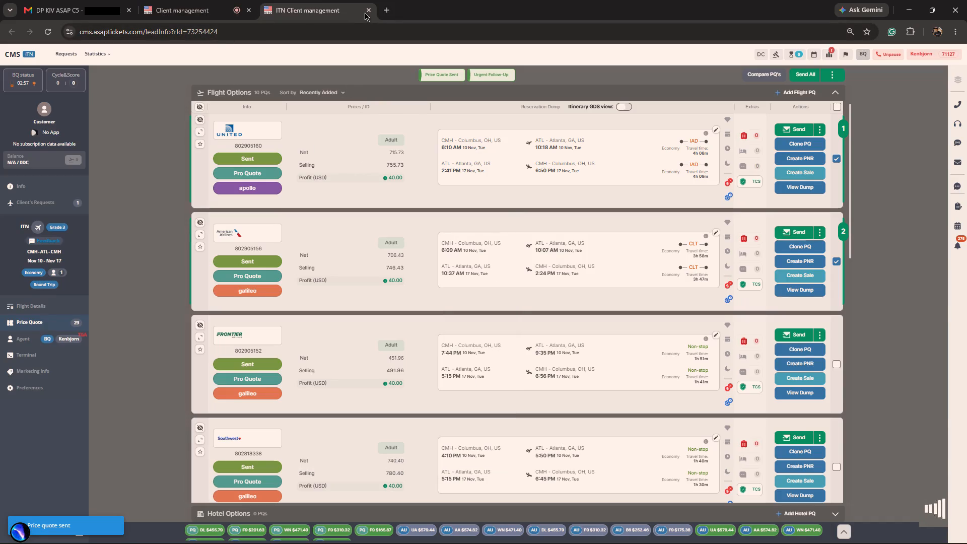
# Return to the Bonus queue page and end the active client call in the softphone.
pyautogui.moveTo(369, 10); pyautogui.dragTo(208, 6)
pyautogui.click(208, 6)
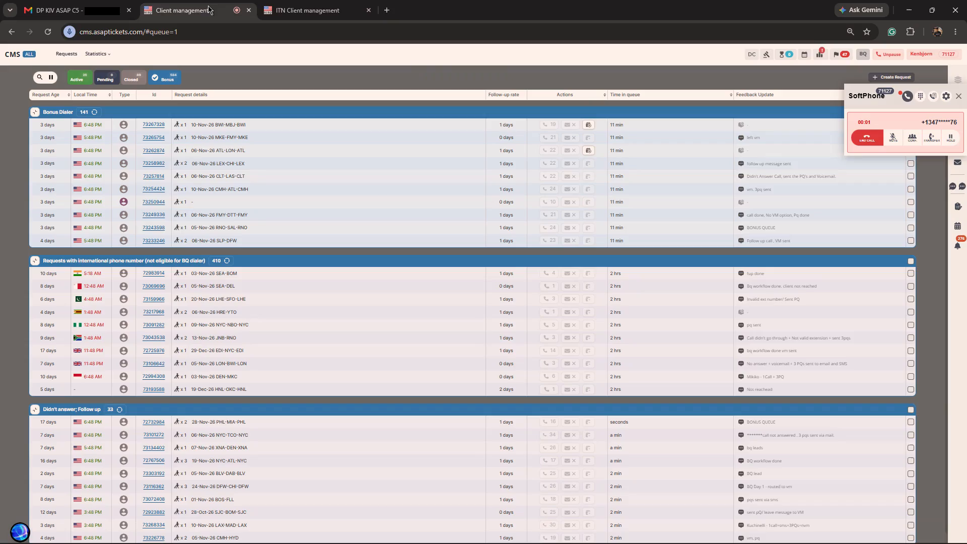
pyautogui.click(873, 134)
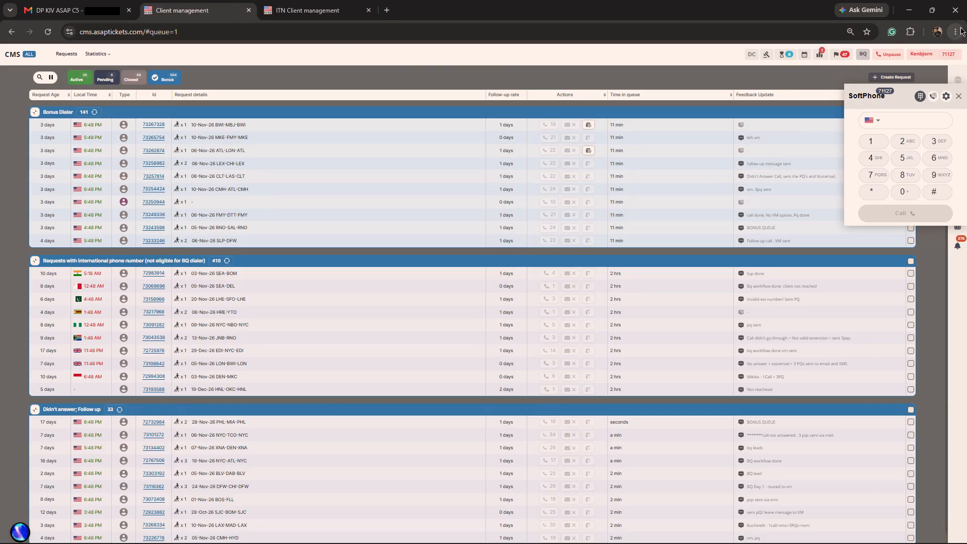
# Switch to the Amby app and open the profile card of the latest message's sender in the Mark Team chat.
pyautogui.click(916, 15)
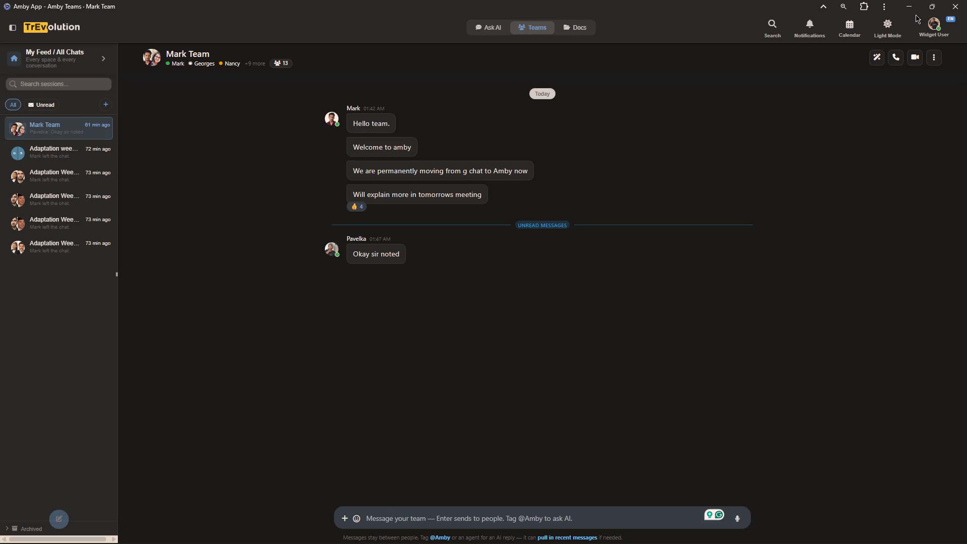
pyautogui.click(578, 320)
pyautogui.click(333, 247)
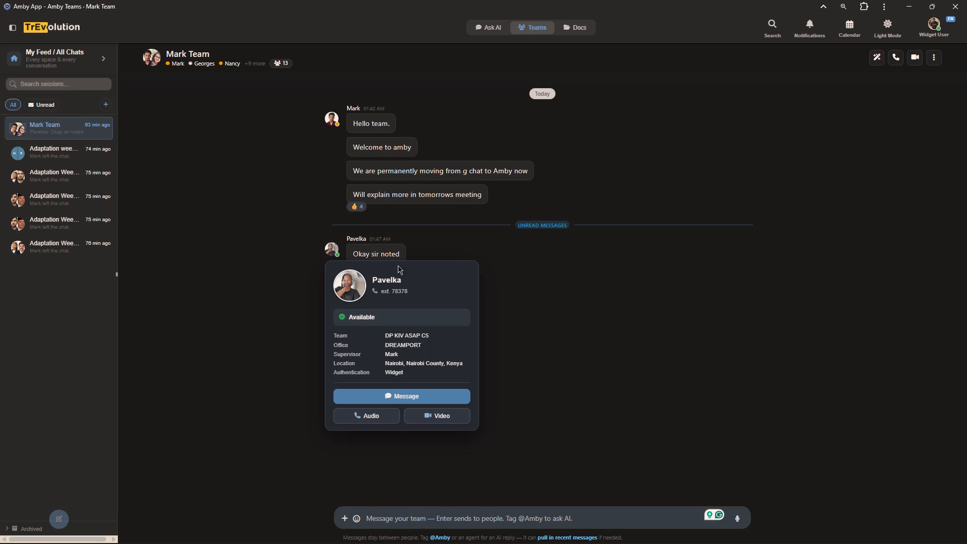